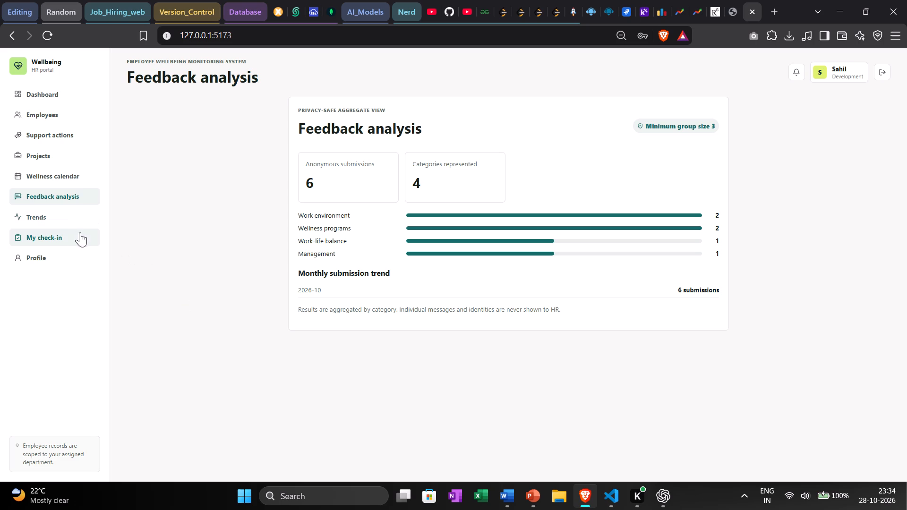
Open the Trends page and examine the daily summary figures and the four department charts.
click(37, 217)
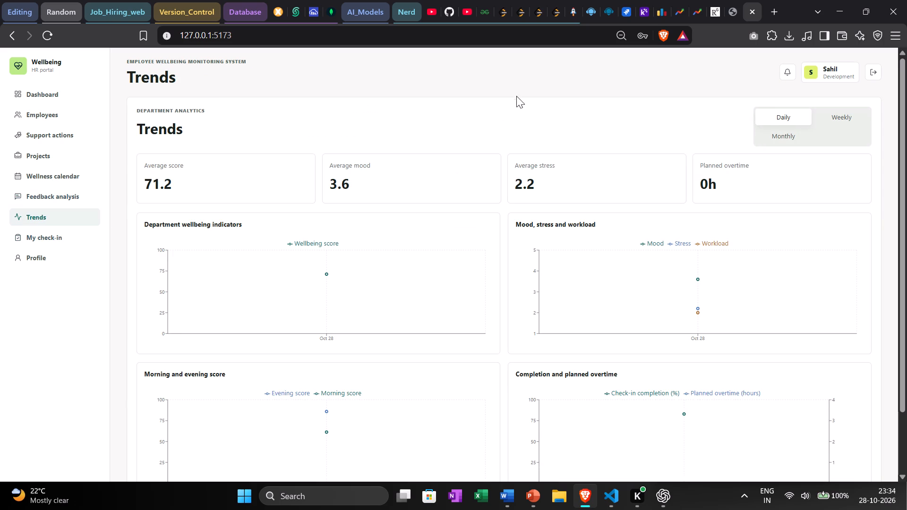
scroll(438, 122, down, 1)
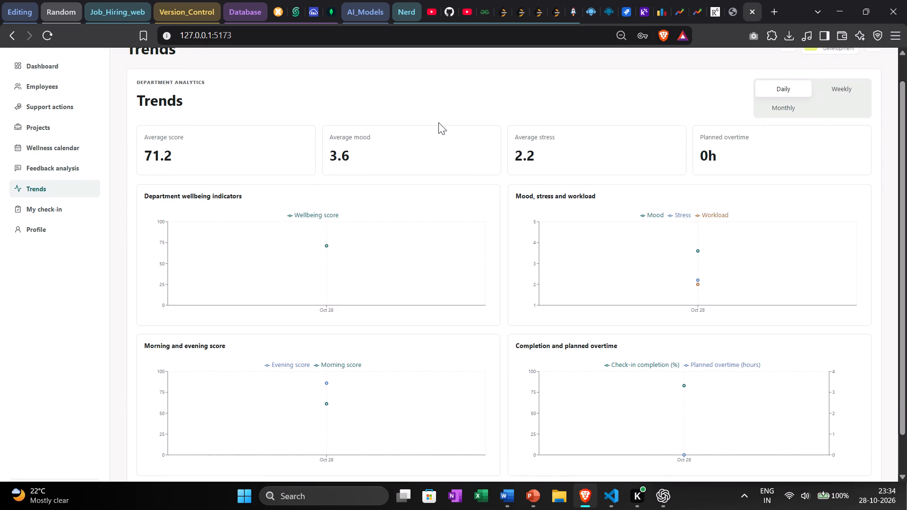
scroll(438, 122, down, 1)
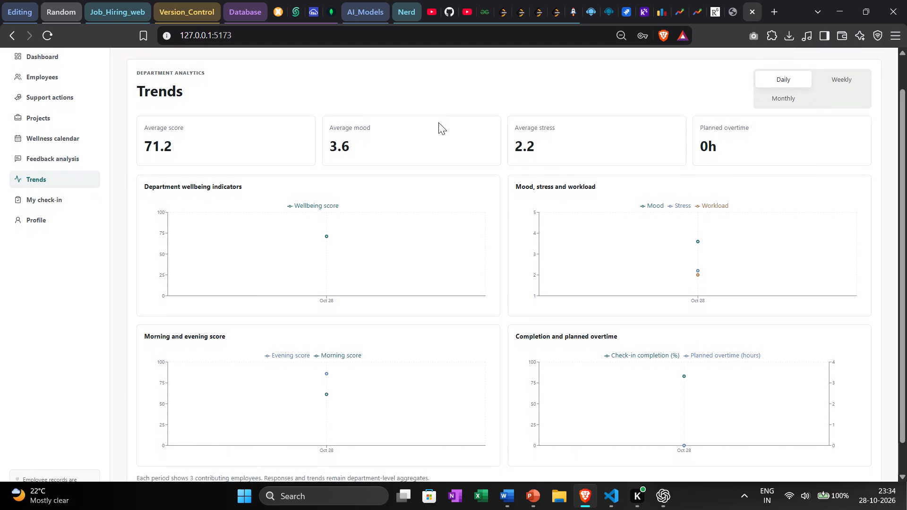
scroll(438, 122, down, 1)
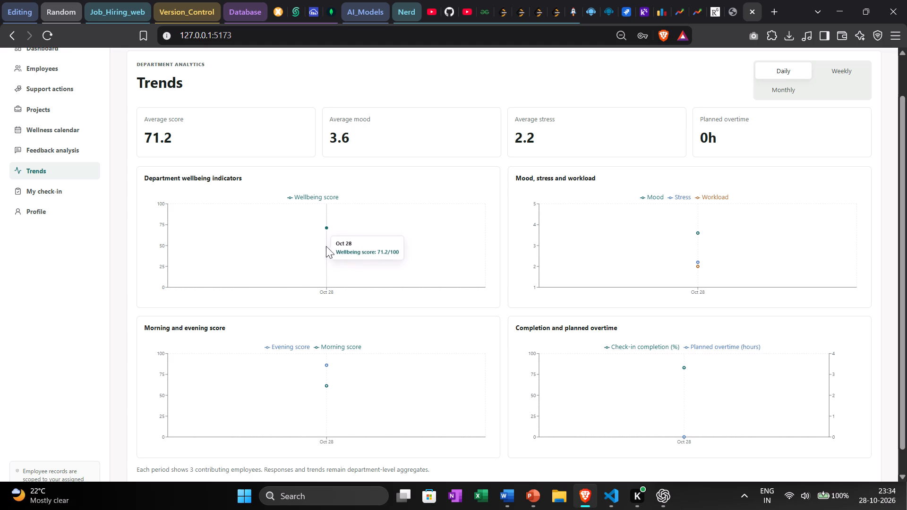
scroll(537, 250, down, 2)
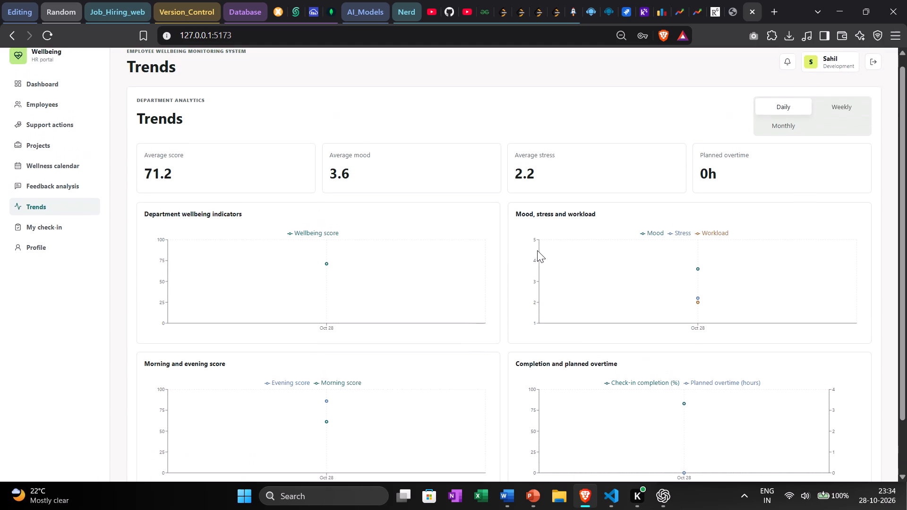
scroll(537, 250, down, 1)
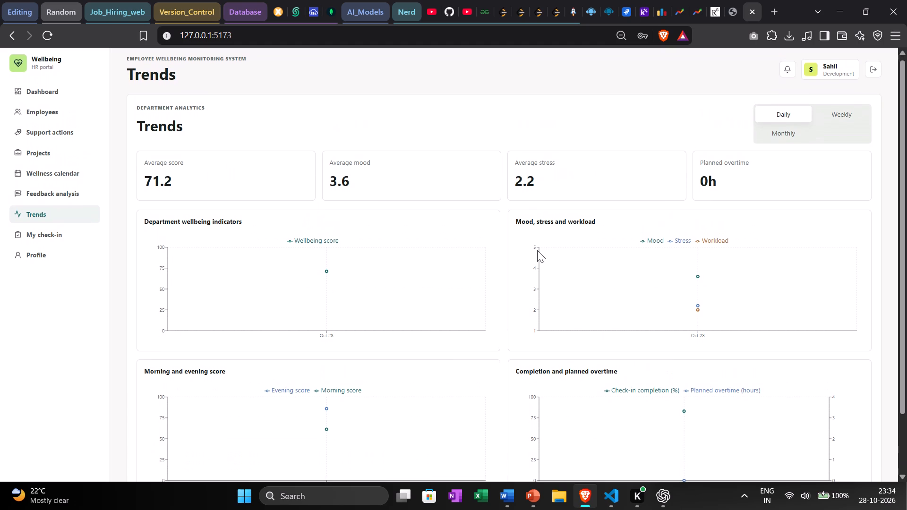
scroll(537, 250, down, 1)
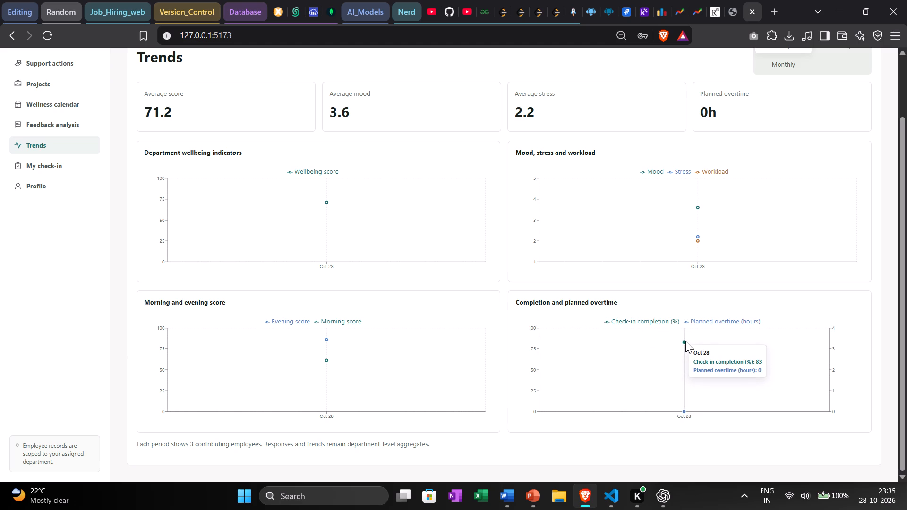
scroll(760, 282, up, 1)
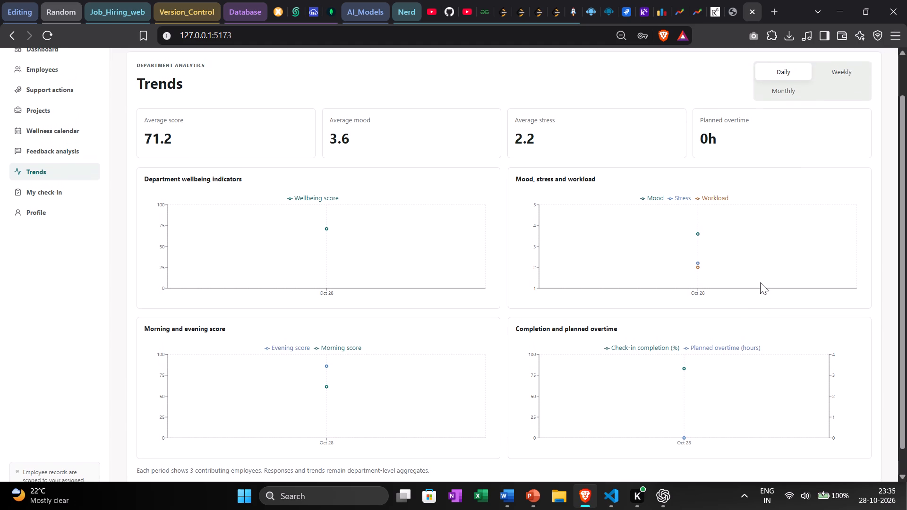
scroll(760, 282, up, 1)
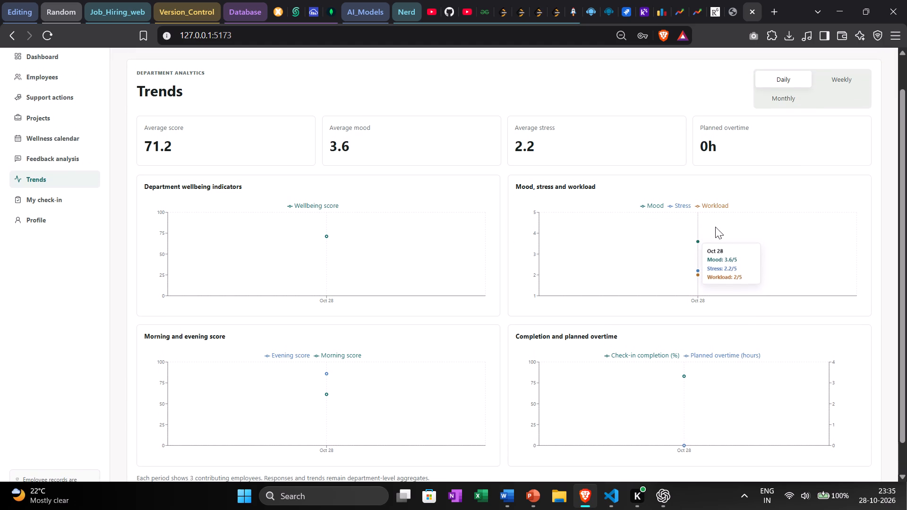
scroll(731, 151, up, 1)
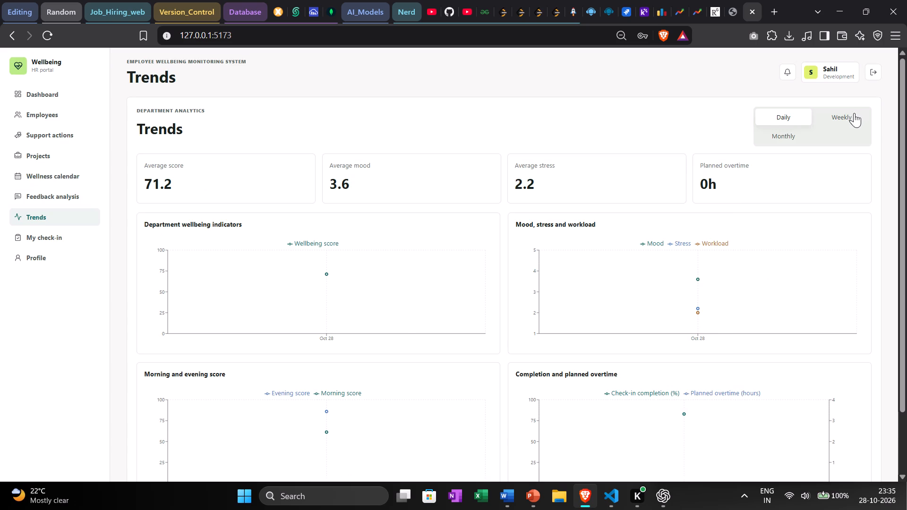
Check the Weekly and Monthly views of the department trends, and return to the Daily view.
click(847, 115)
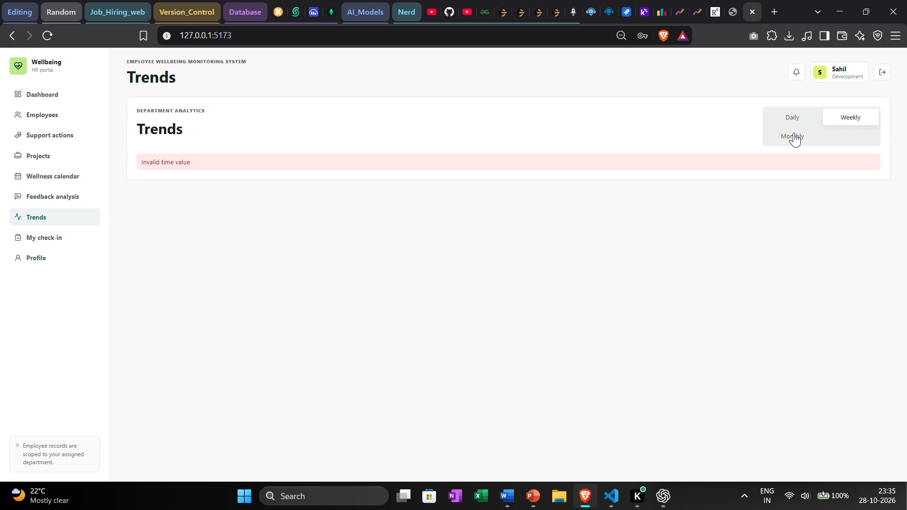
click(790, 134)
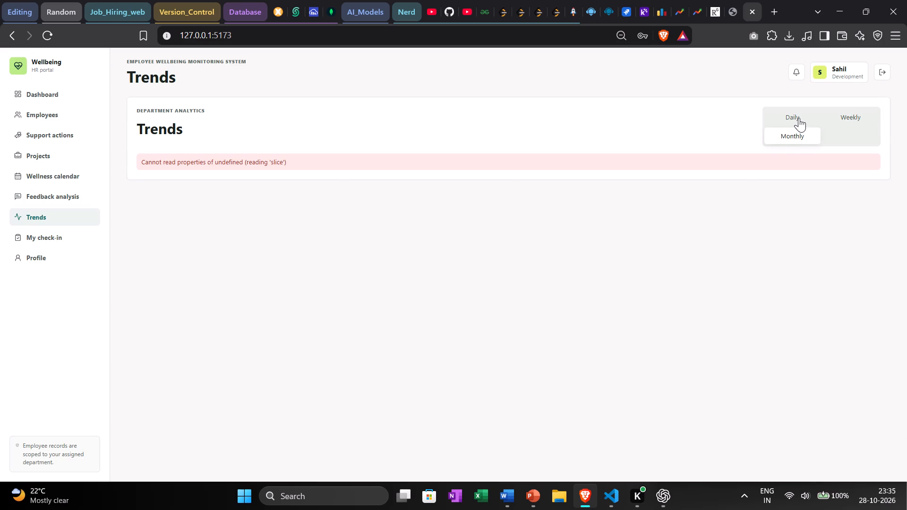
click(799, 118)
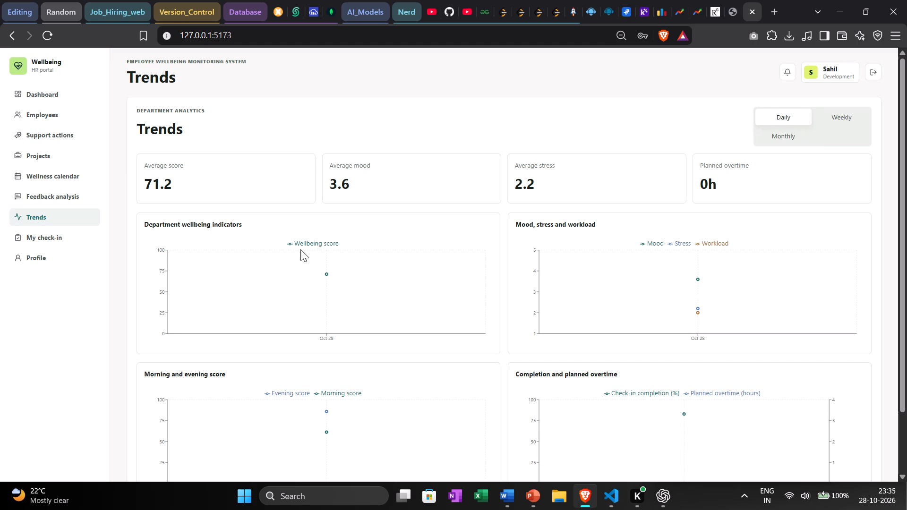
scroll(300, 249, down, 2)
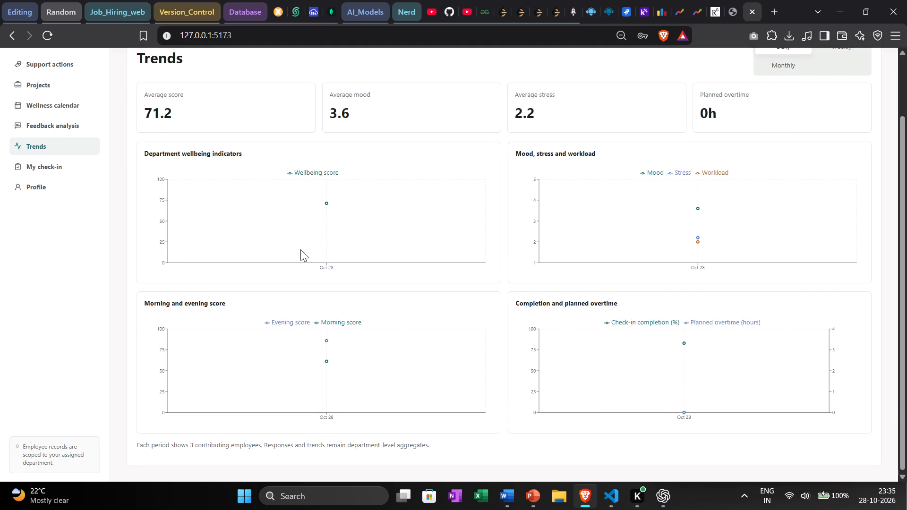
scroll(300, 249, up, 1)
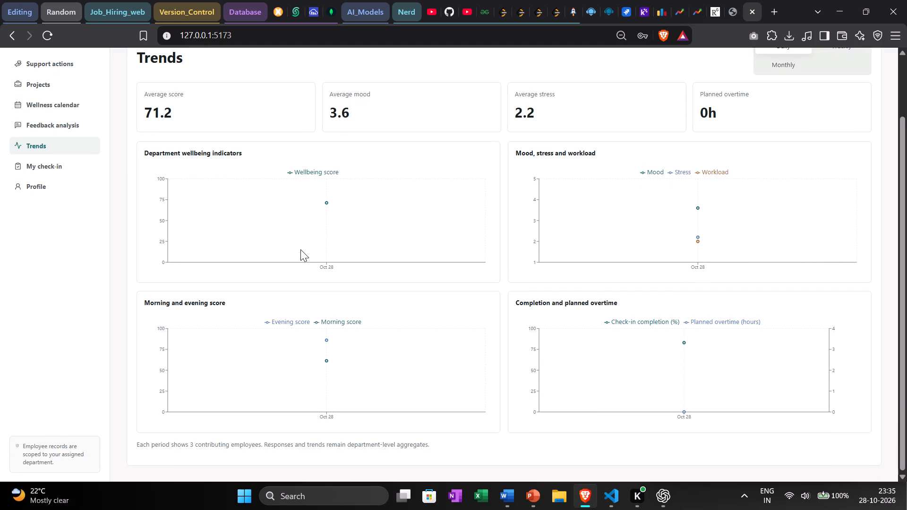
scroll(300, 249, up, 4)
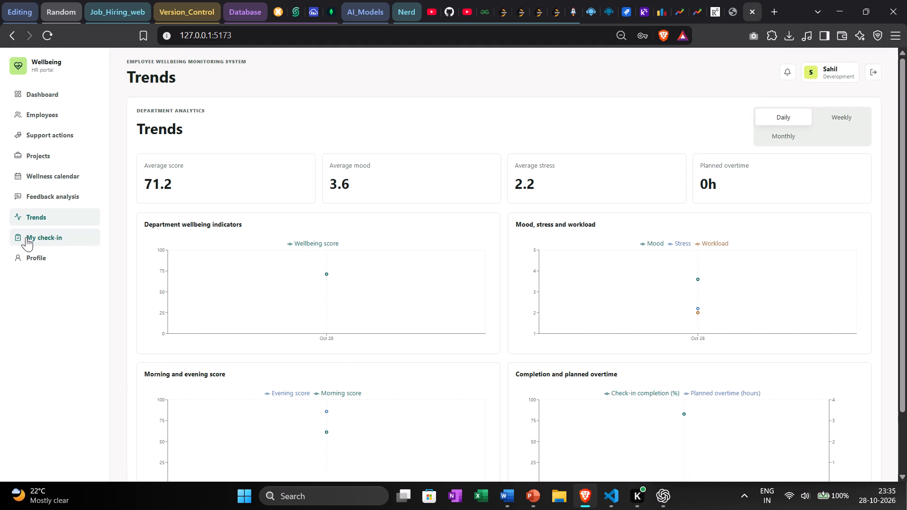
Look through the My check-in, Trends, Feedback analysis and Wellness calendar pages, ending at the project name in the Projects form.
click(30, 238)
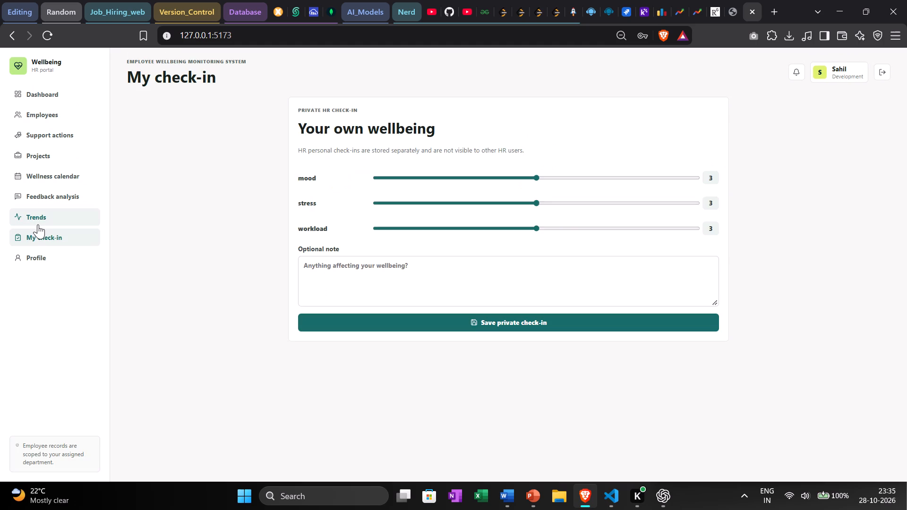
click(38, 224)
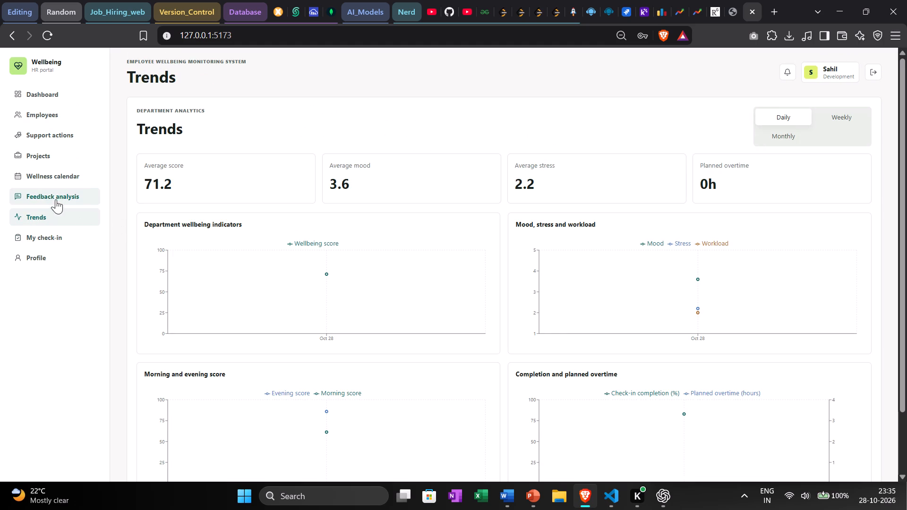
click(45, 191)
click(55, 178)
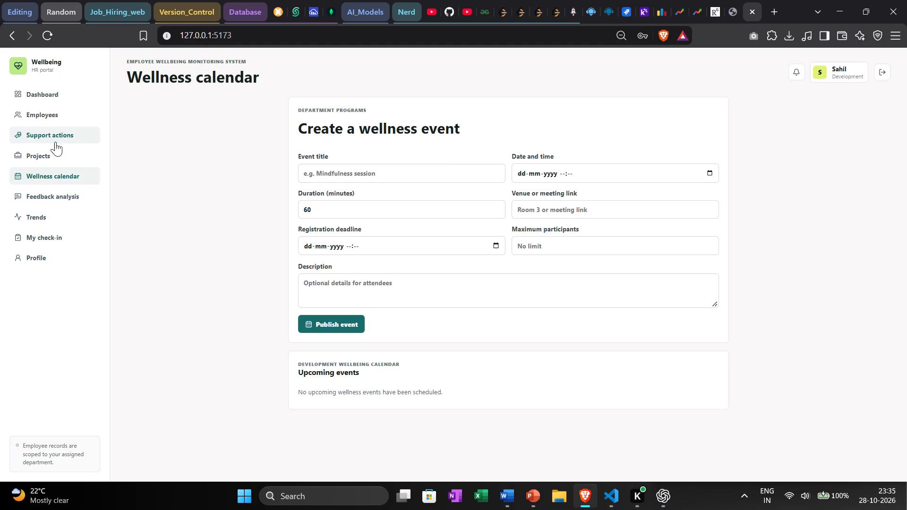
click(51, 155)
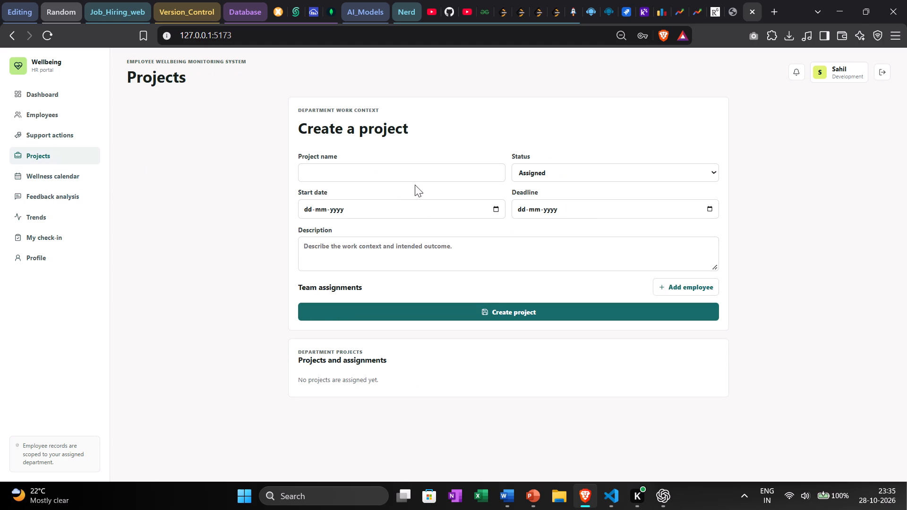
click(358, 163)
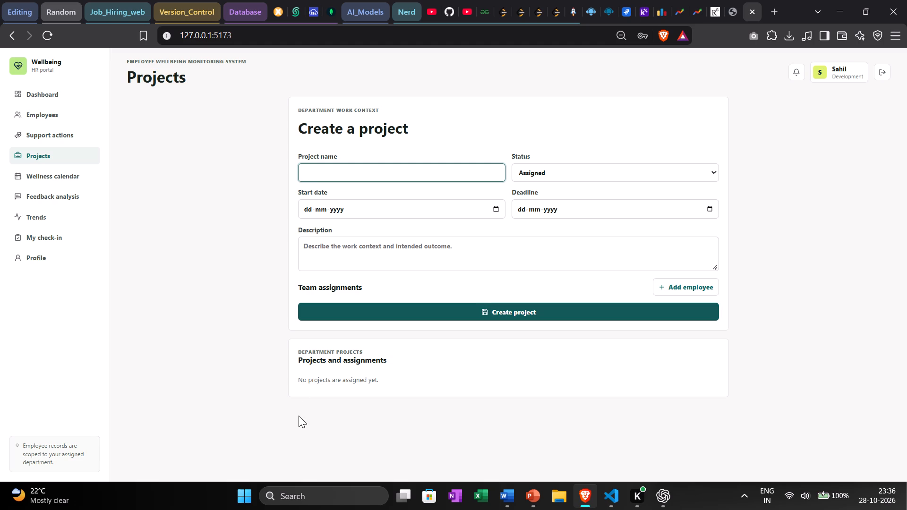
Switch to Word and open the recent EWMS_Synopsis document.
click(503, 443)
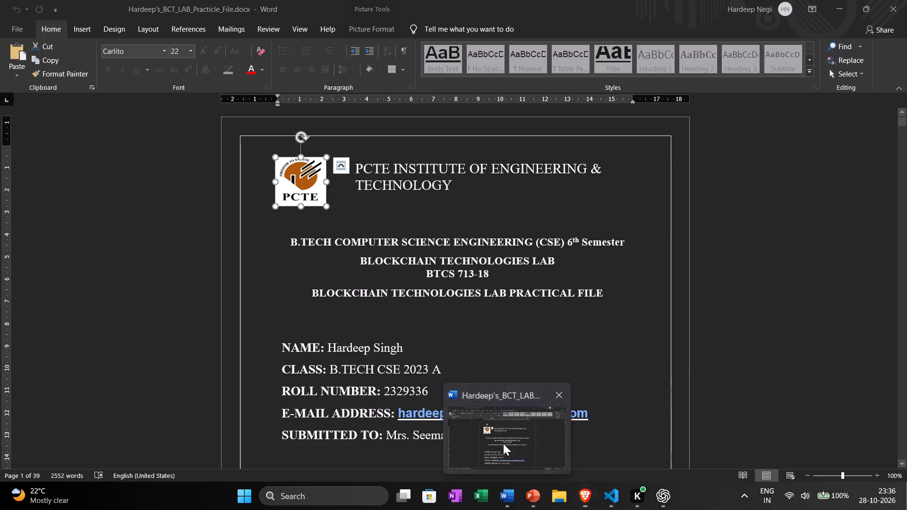
click(21, 26)
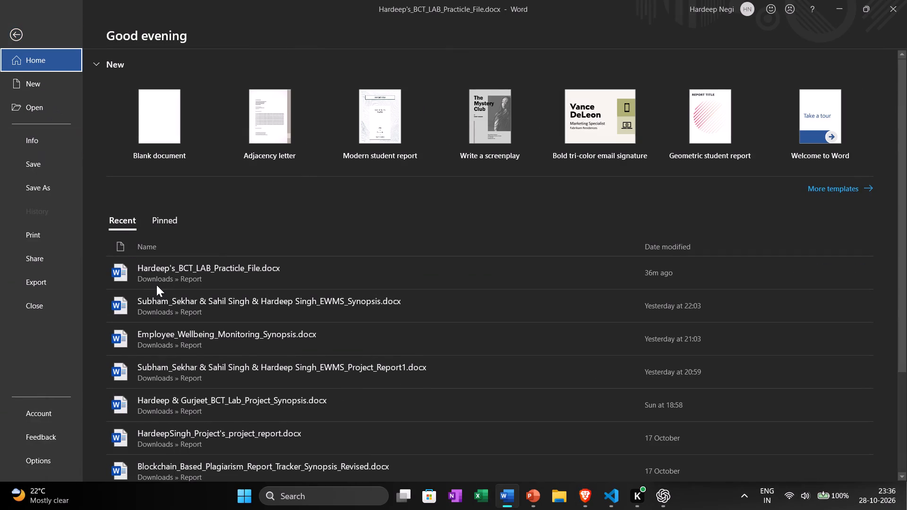
click(193, 304)
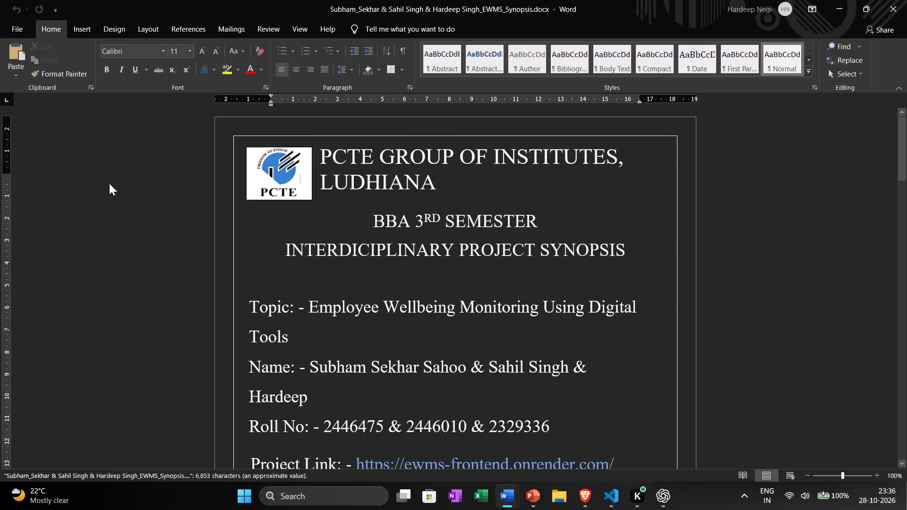
Open the recent EWMS_Project_Report1 document.
click(22, 31)
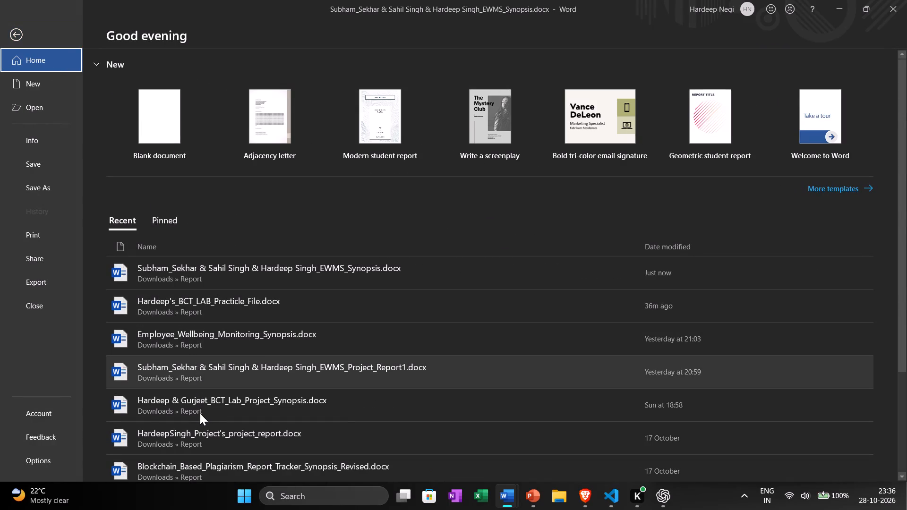
scroll(196, 463, down, 1)
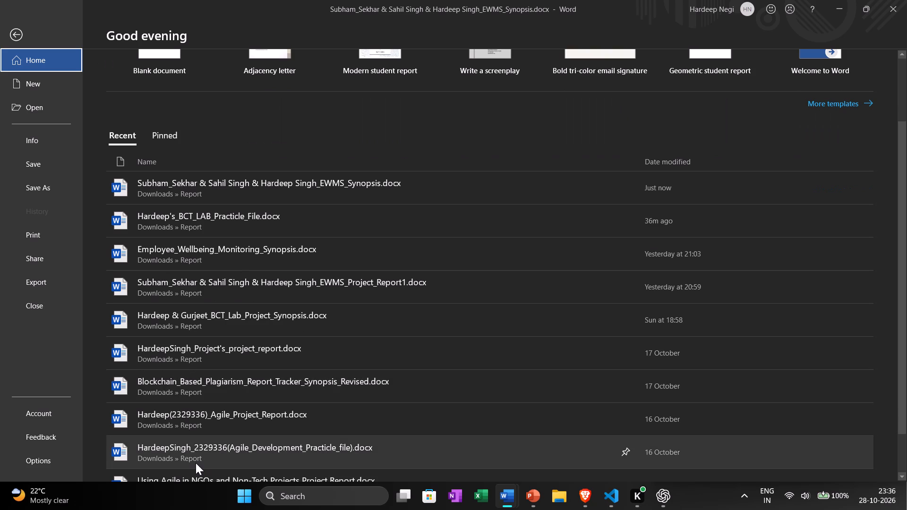
click(194, 291)
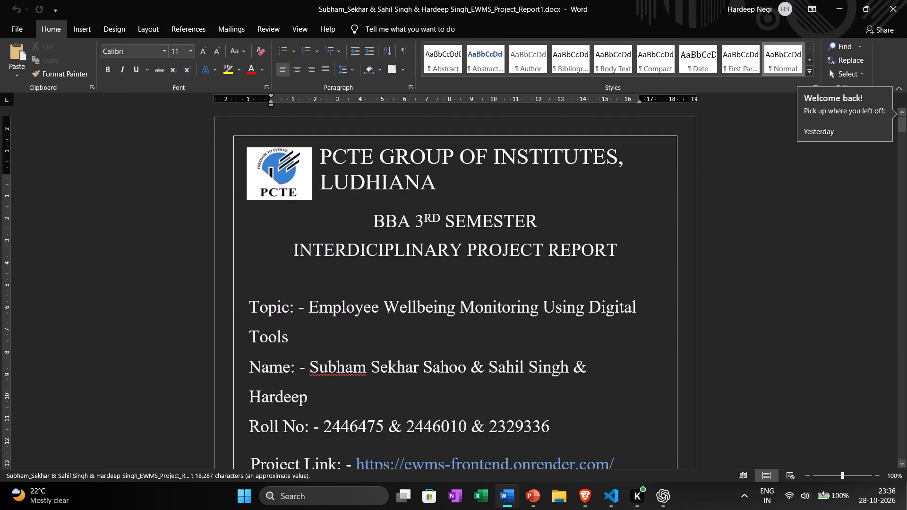
Read through the EWMS project report from the cover page to the Acknowledgement and References sections.
scroll(562, 332, down, 2)
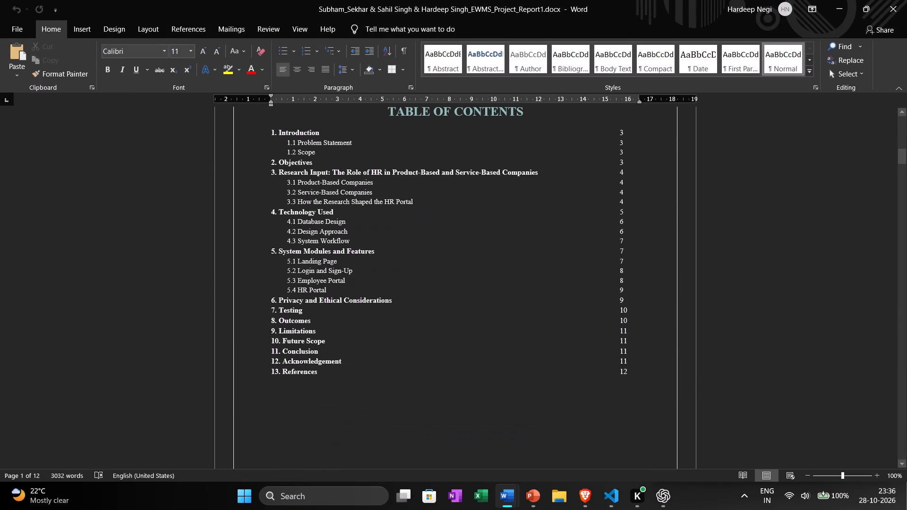
scroll(562, 332, down, 2)
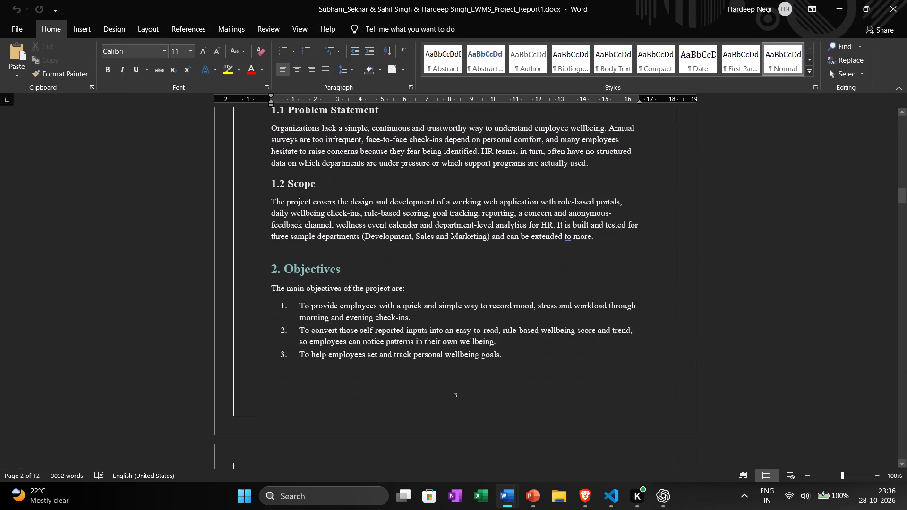
scroll(562, 332, down, 2)
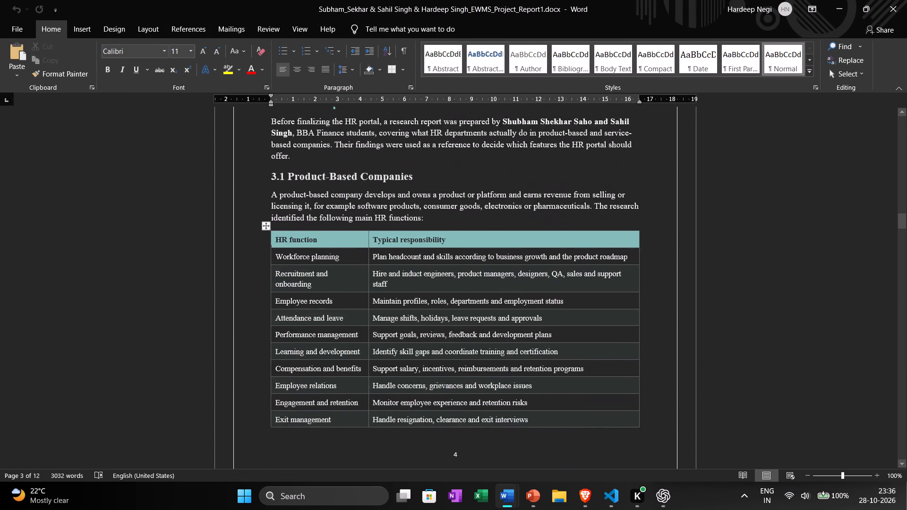
scroll(562, 332, down, 2)
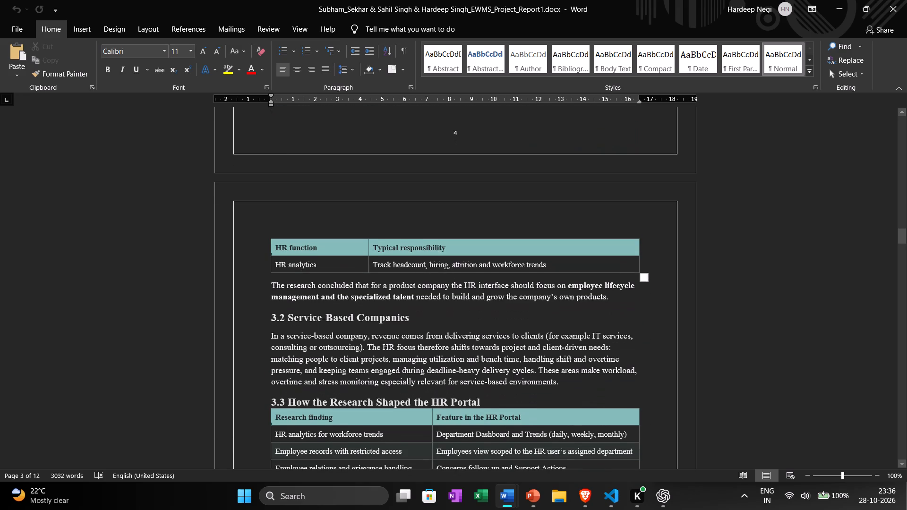
scroll(562, 332, down, 3)
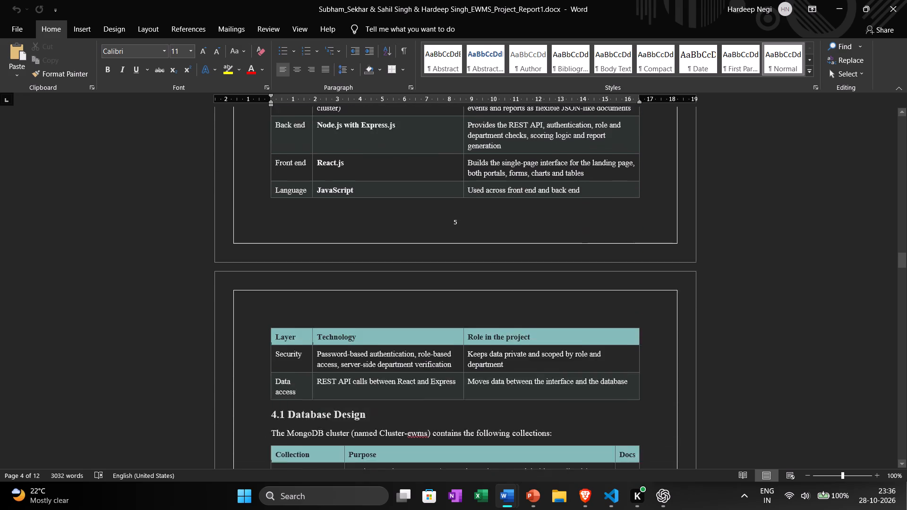
scroll(562, 332, down, 3)
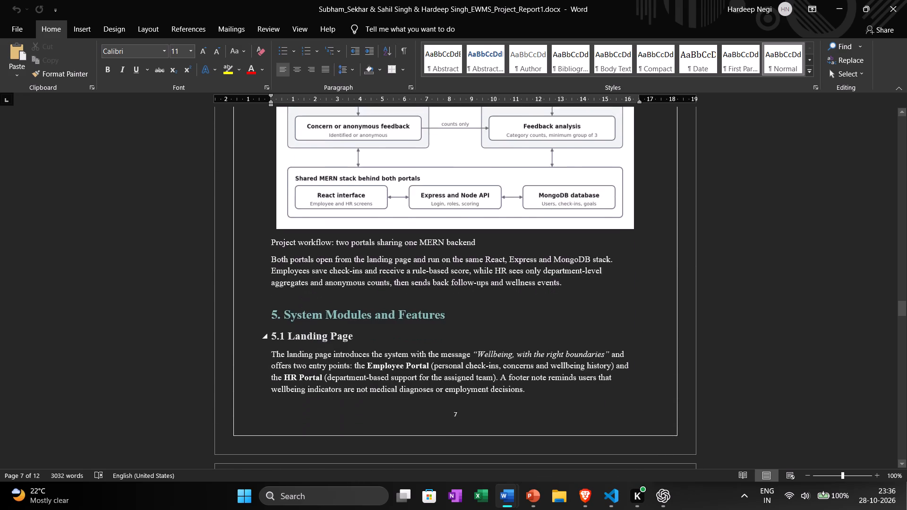
scroll(562, 332, down, 3)
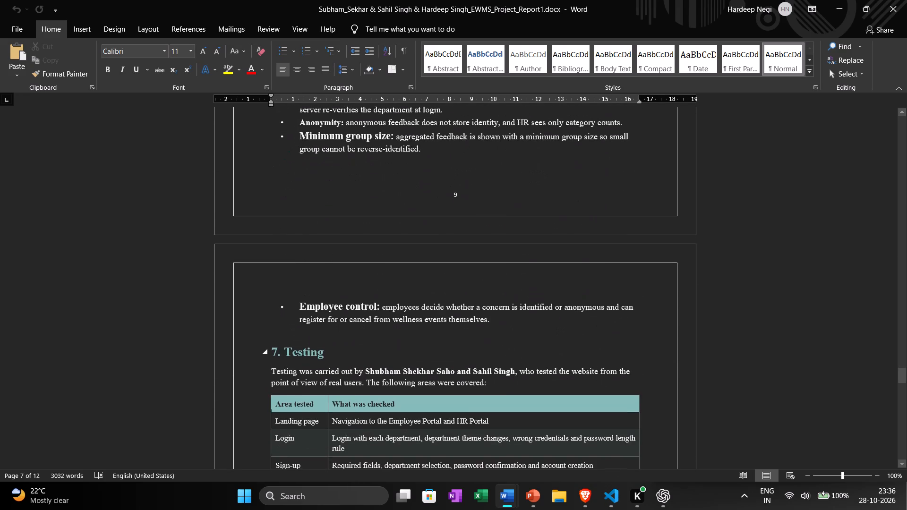
scroll(562, 332, down, 3)
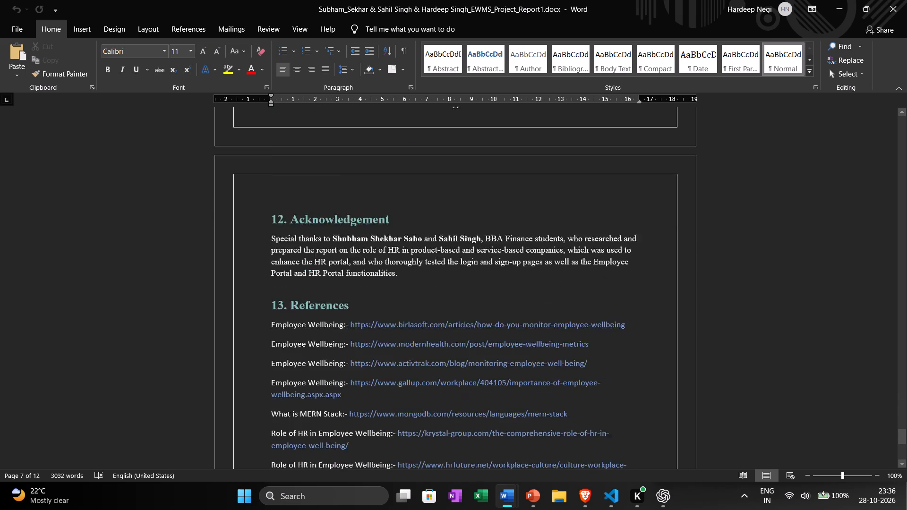
Look back through the project report to the cover page and check the table of contents and Introduction sections.
scroll(562, 332, up, 2)
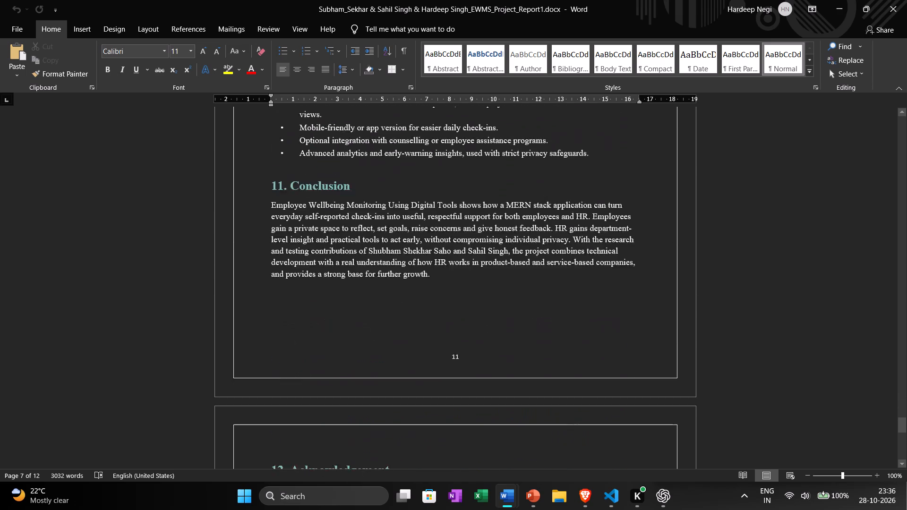
scroll(562, 332, up, 8)
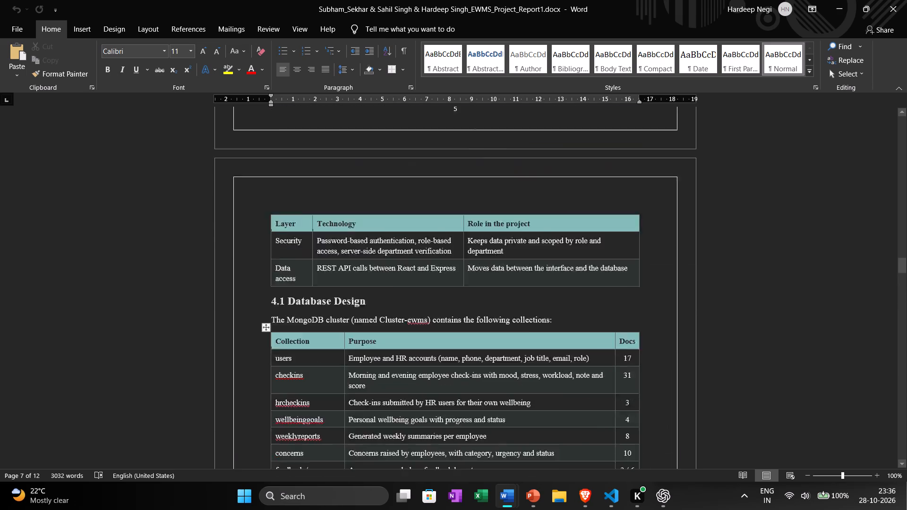
scroll(562, 332, up, 6)
scroll(562, 332, down, 1)
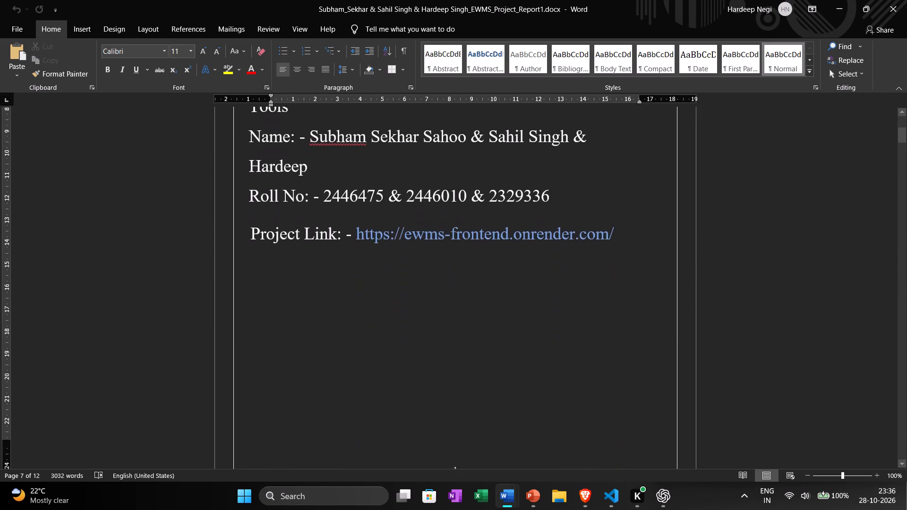
scroll(562, 332, down, 3)
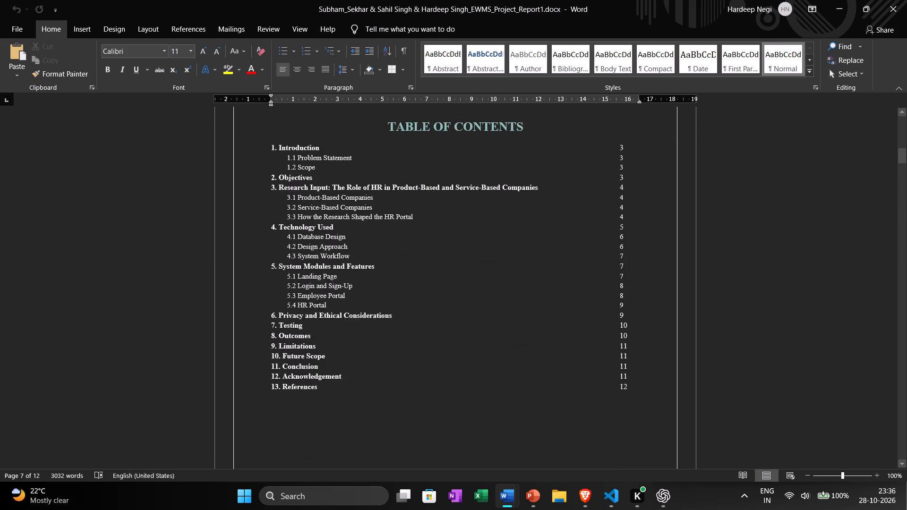
scroll(562, 332, down, 3)
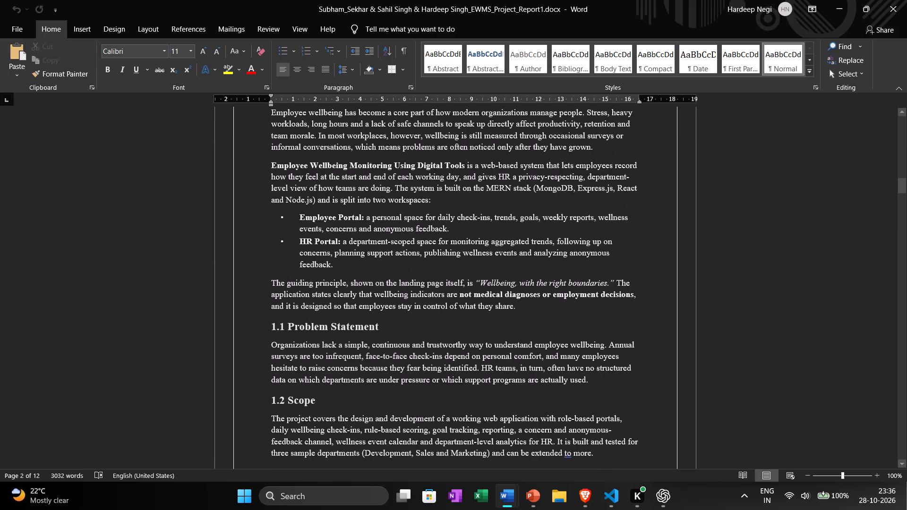
scroll(562, 332, up, 2)
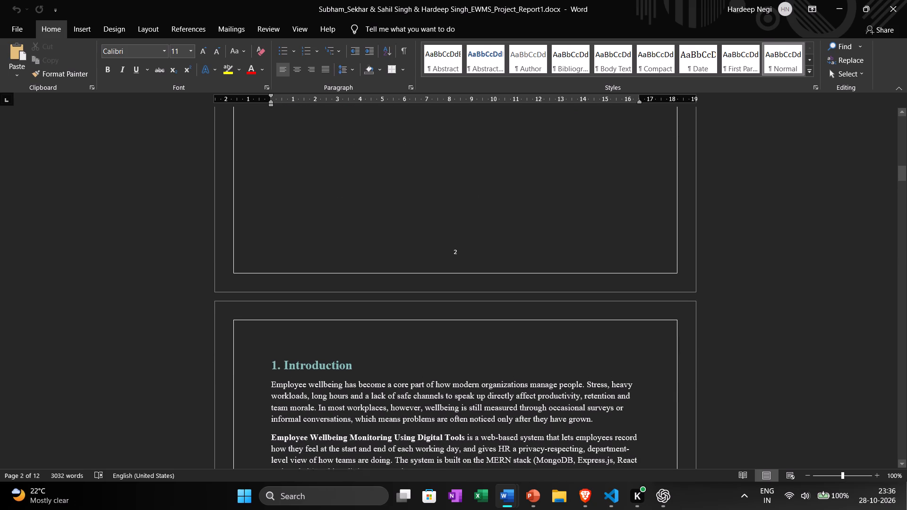
scroll(562, 332, up, 1)
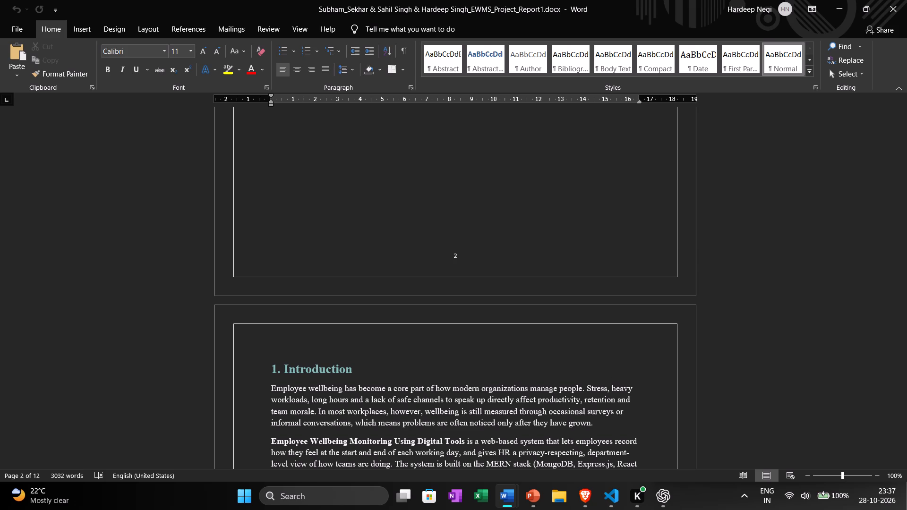
Skim the project report from the HR research section to Outcomes and back through the workflow diagram to the cover page.
scroll(579, 364, down, 3)
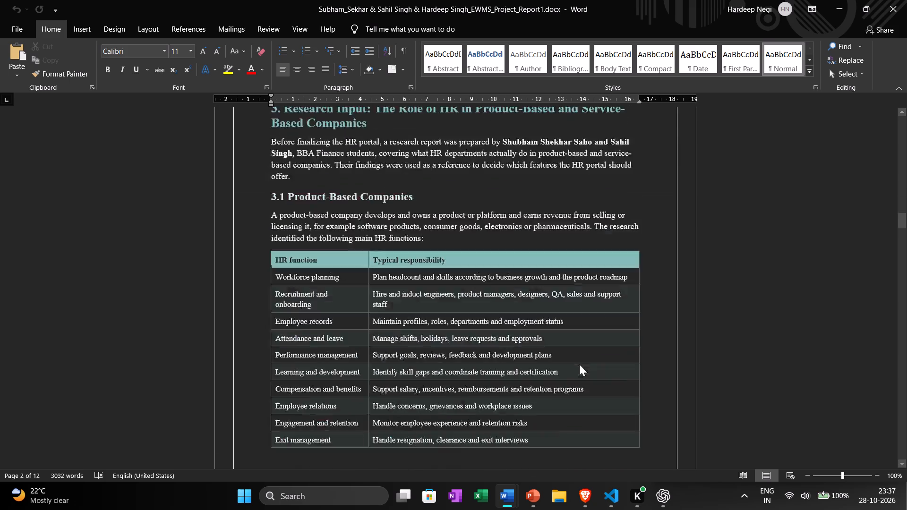
scroll(579, 364, down, 5)
scroll(579, 364, up, 4)
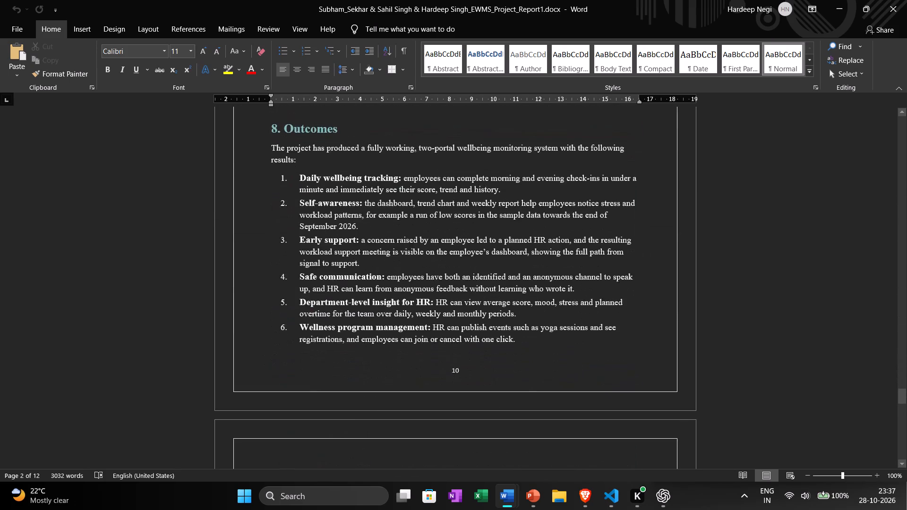
scroll(579, 364, up, 6)
scroll(579, 364, down, 7)
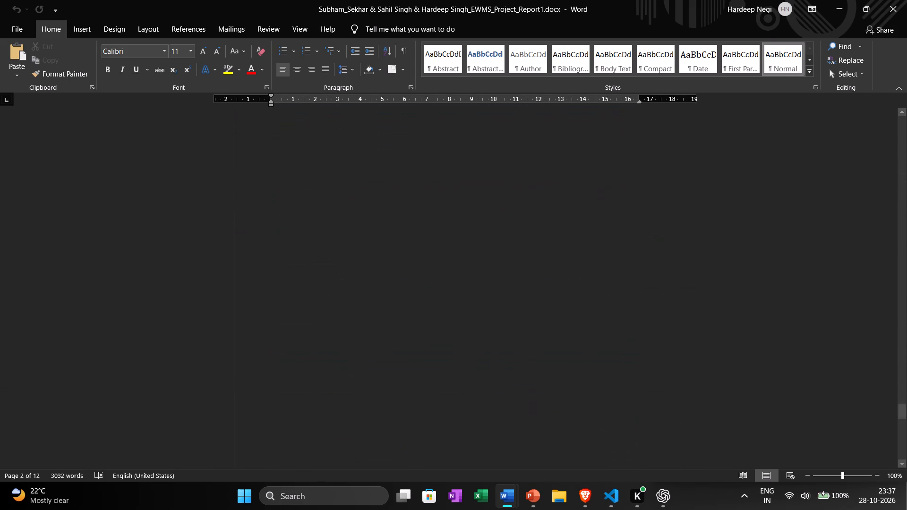
scroll(579, 364, up, 12)
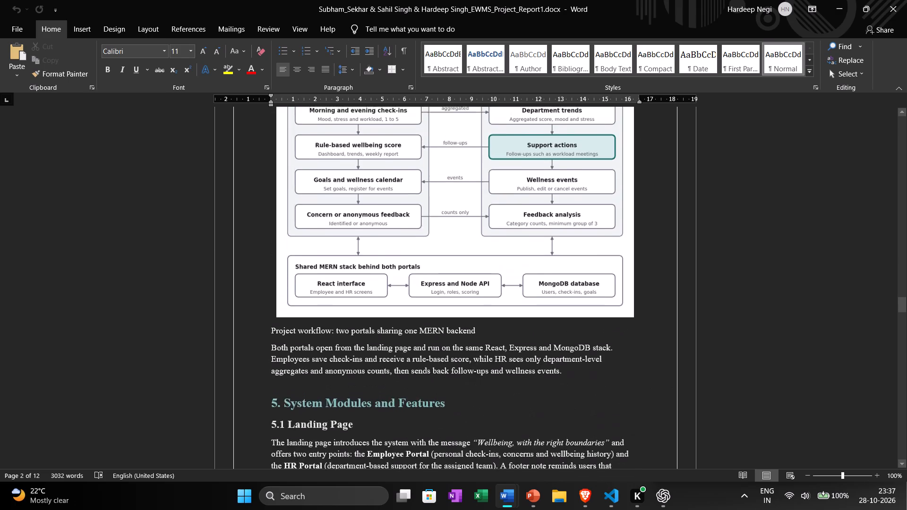
scroll(579, 364, up, 12)
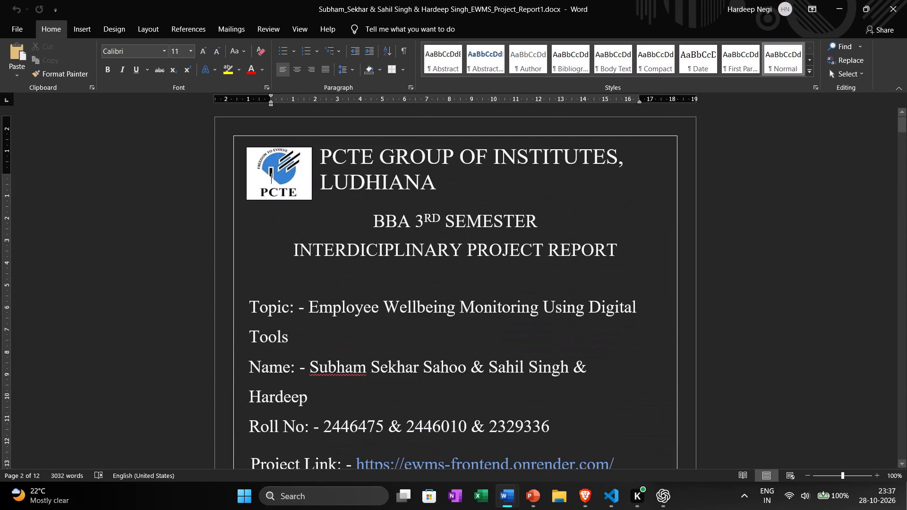
scroll(579, 364, up, 2)
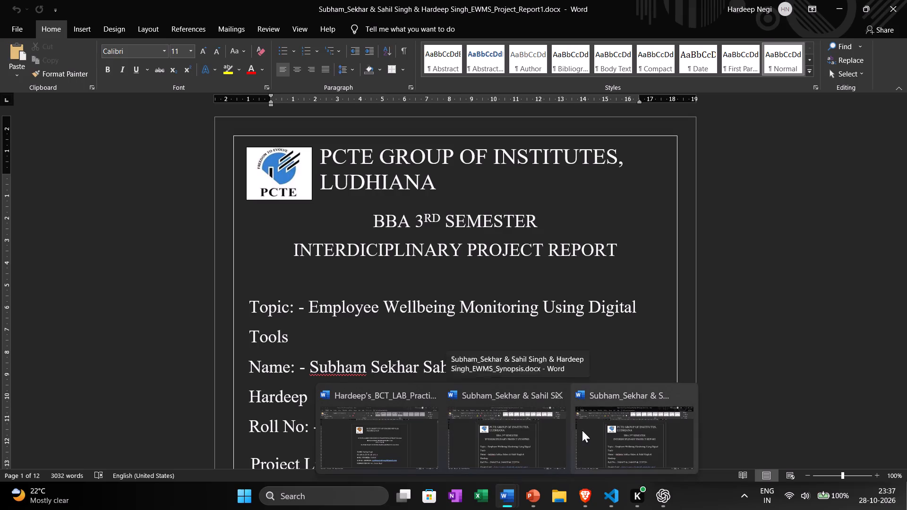
Replace the blue PCTE logo on the report's cover page with the orange PCTE logo copied from the BCT_LAB_Practicle_File document.
click(378, 425)
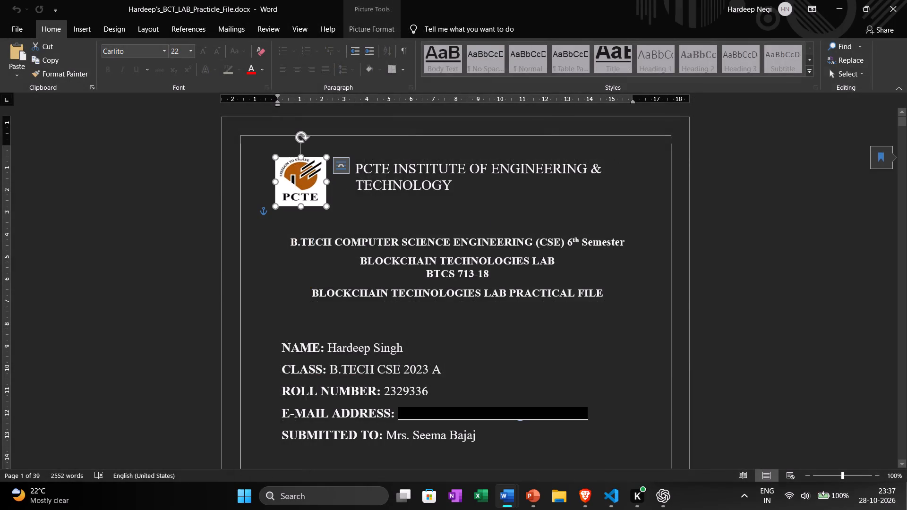
key(ctrl+c)
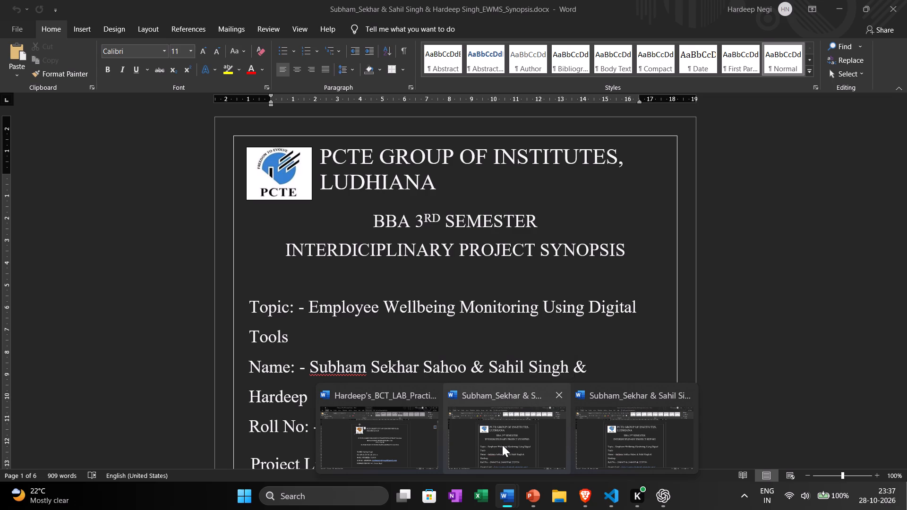
click(634, 439)
click(295, 165)
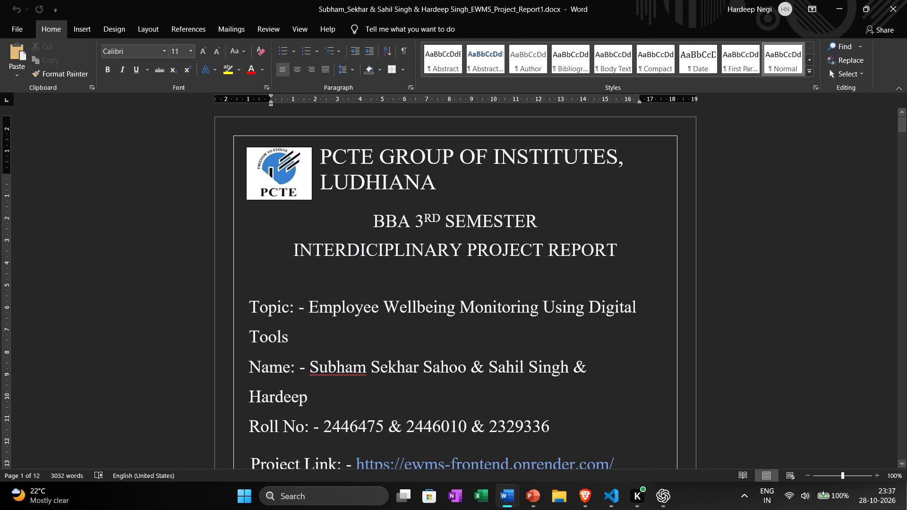
key(BackSpace)
key(ctrl+v)
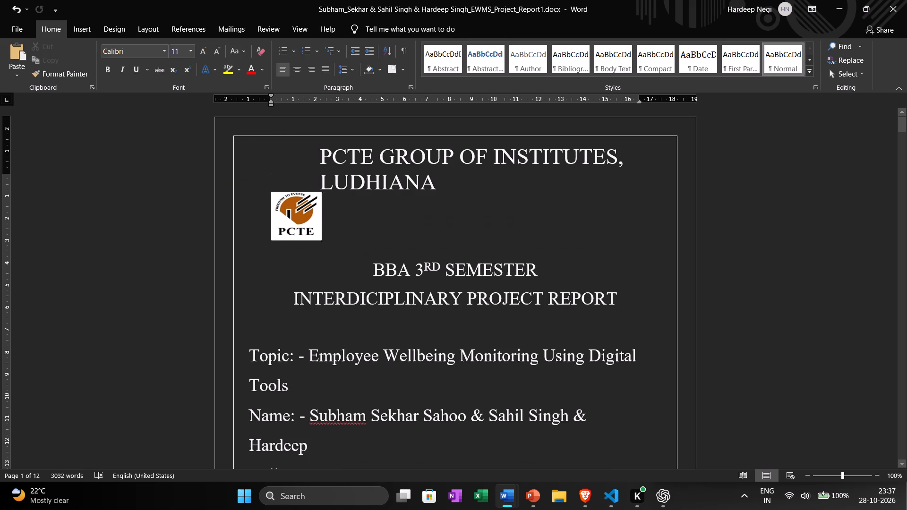
Delete the "PCTE GROUP OF INSTITUTES, LUDHIANA" text box from the cover page.
click(436, 184)
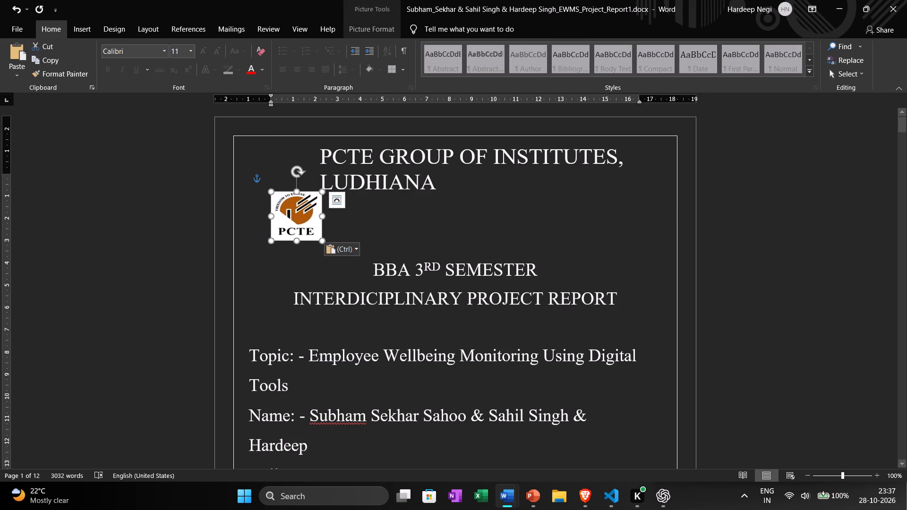
click(406, 141)
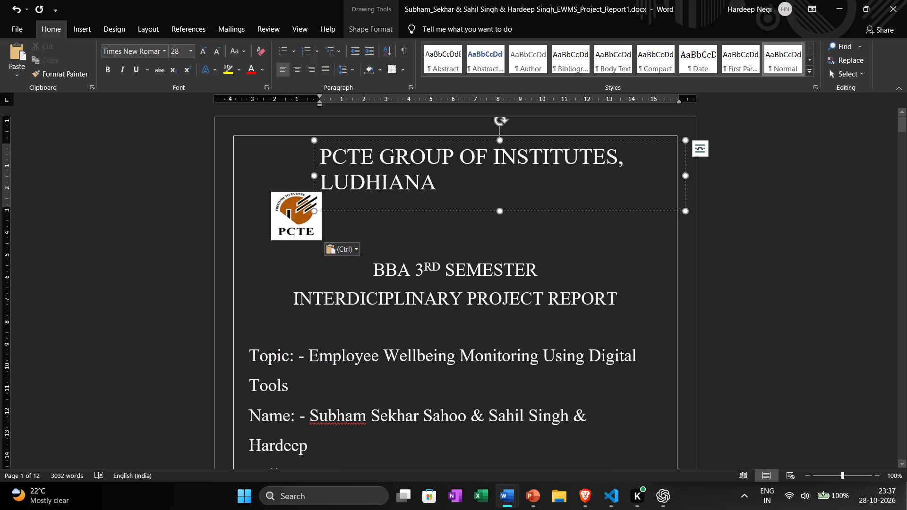
key(BackSpace)
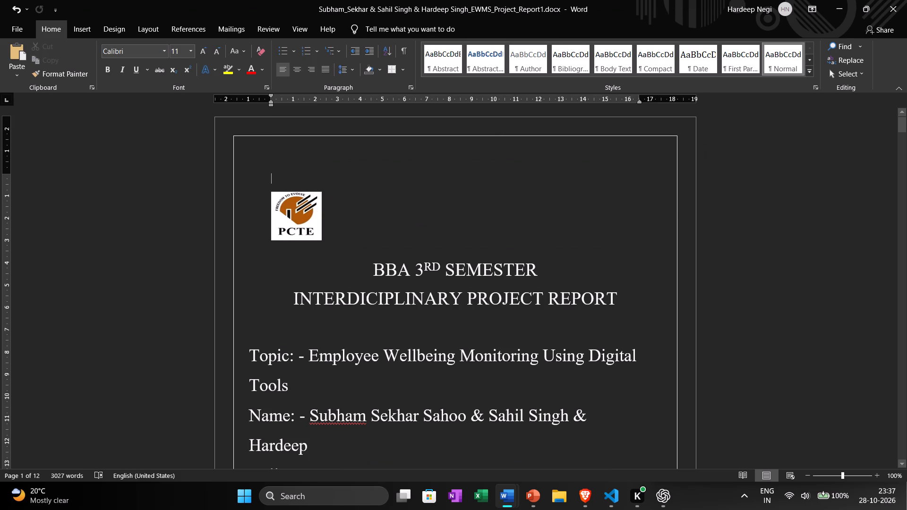
Move the orange PCTE logo into the upper-left corner of the cover page, above the semester heading.
drag(300, 215, 300, 149)
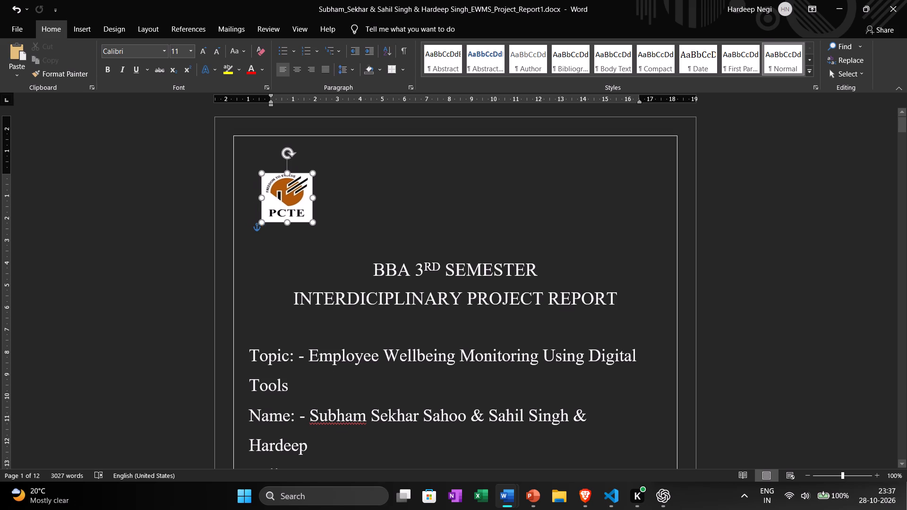
drag(300, 149, 314, 171)
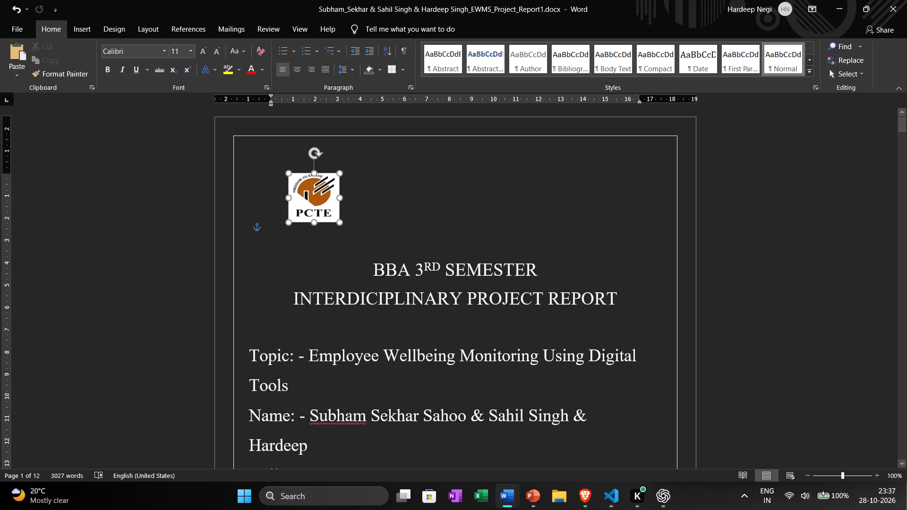
drag(314, 171, 288, 170)
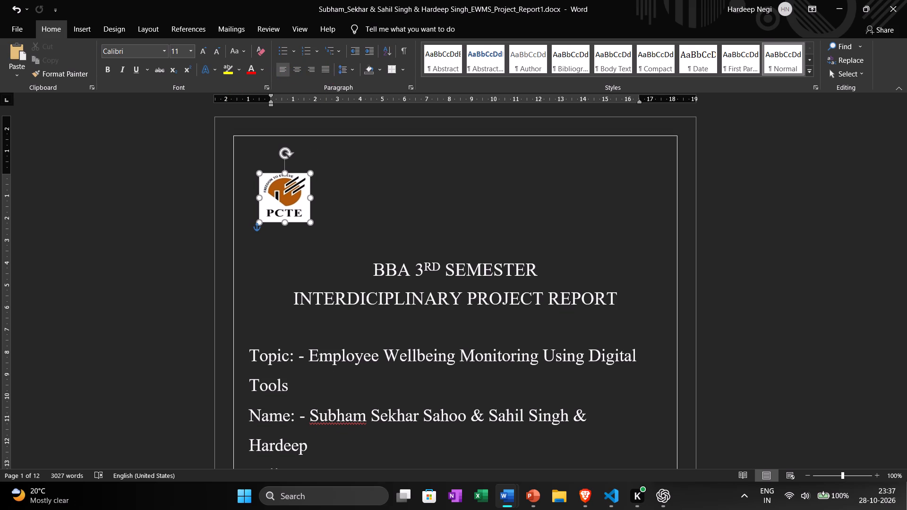
drag(288, 170, 291, 169)
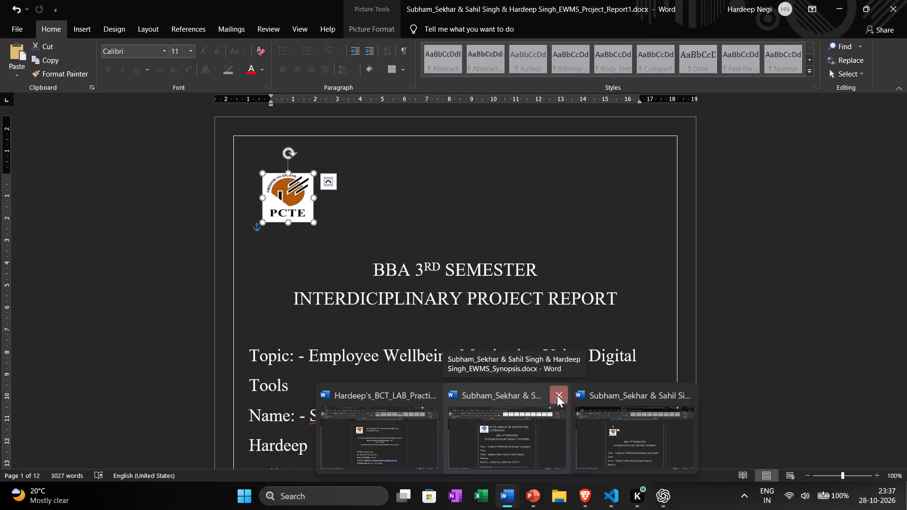
Close the EWMS_Synopsis document and return to the project report after a glance at the lab practical file's cover.
click(557, 395)
drag(439, 424, 474, 361)
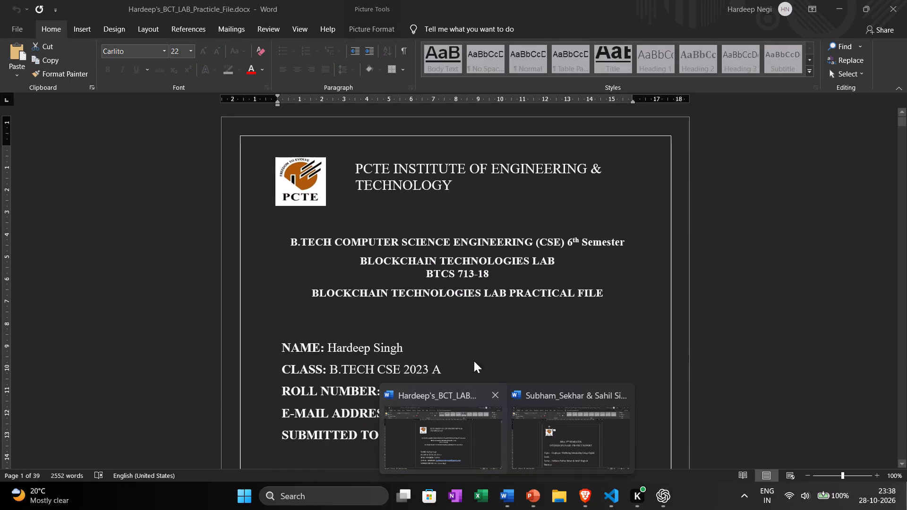
drag(474, 361, 308, 180)
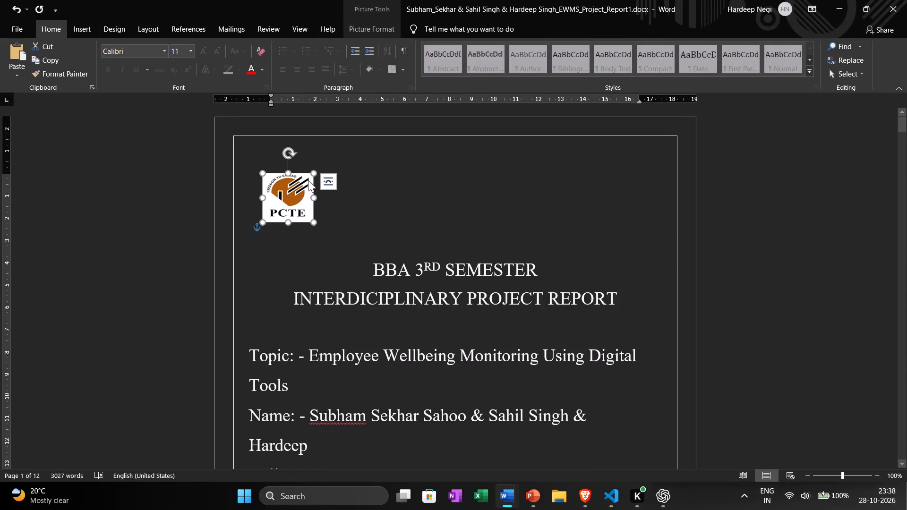
Draw a text box about 14.5 cm wide and 2.18 cm high beside the logo on the cover page.
click(86, 29)
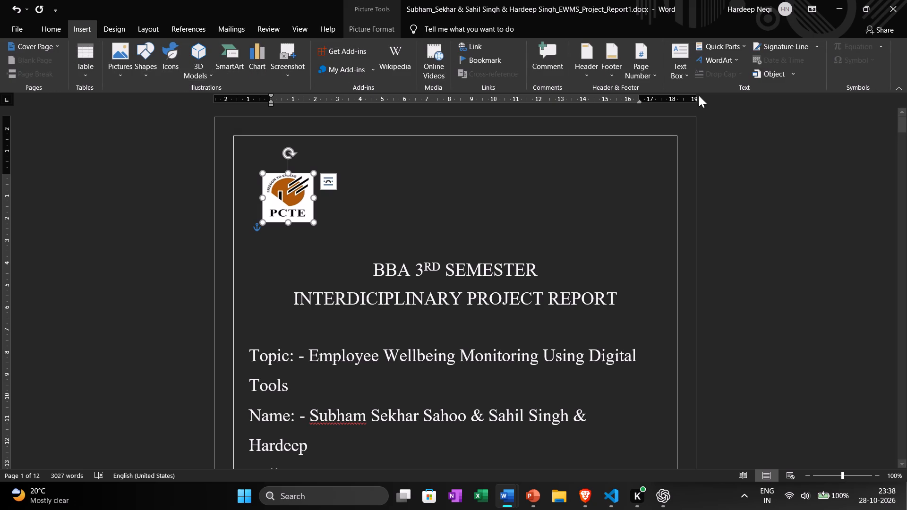
click(681, 55)
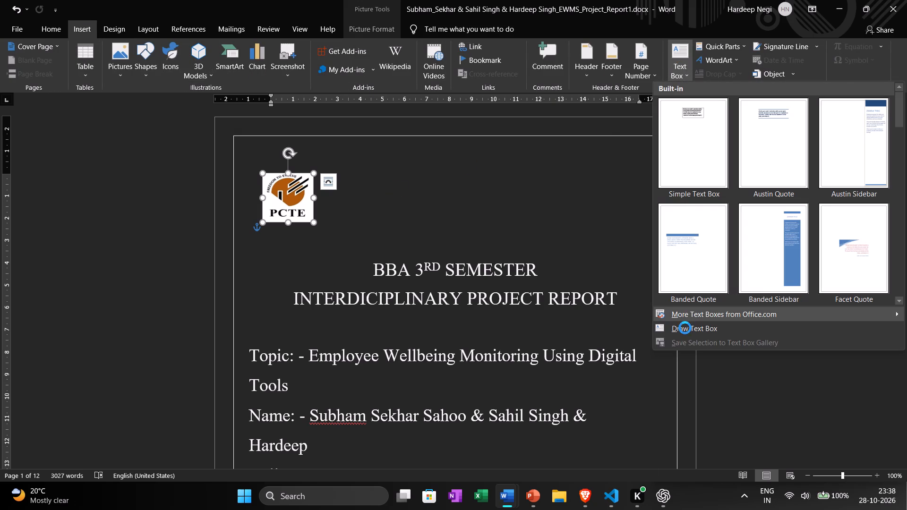
click(685, 328)
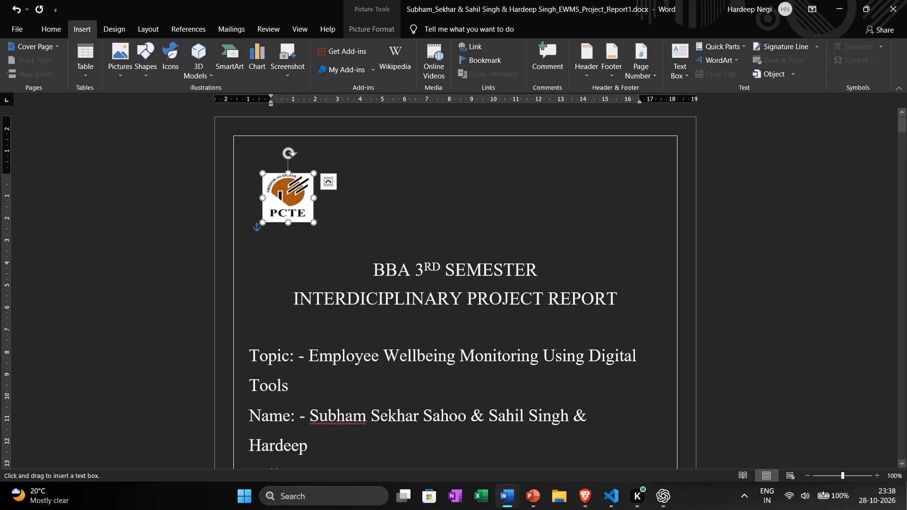
drag(334, 171, 663, 235)
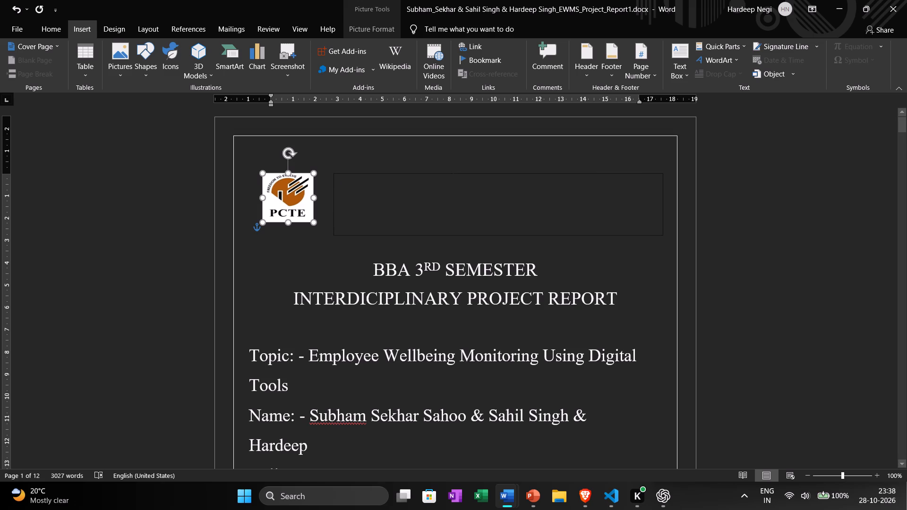
drag(663, 235, 657, 221)
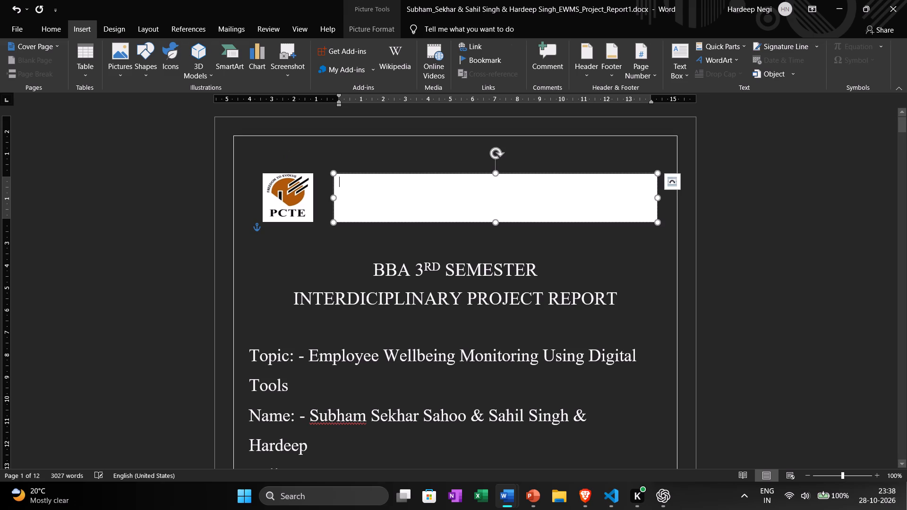
Enter "PCTE INSTITUTE OF ENGINEERING & TECHNOLOGY, LUDHIANA" in the new text box beside the logo.
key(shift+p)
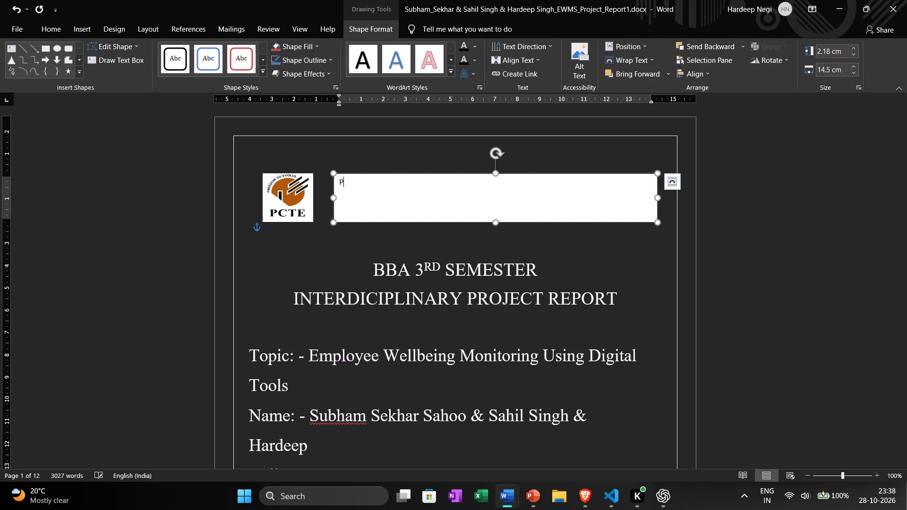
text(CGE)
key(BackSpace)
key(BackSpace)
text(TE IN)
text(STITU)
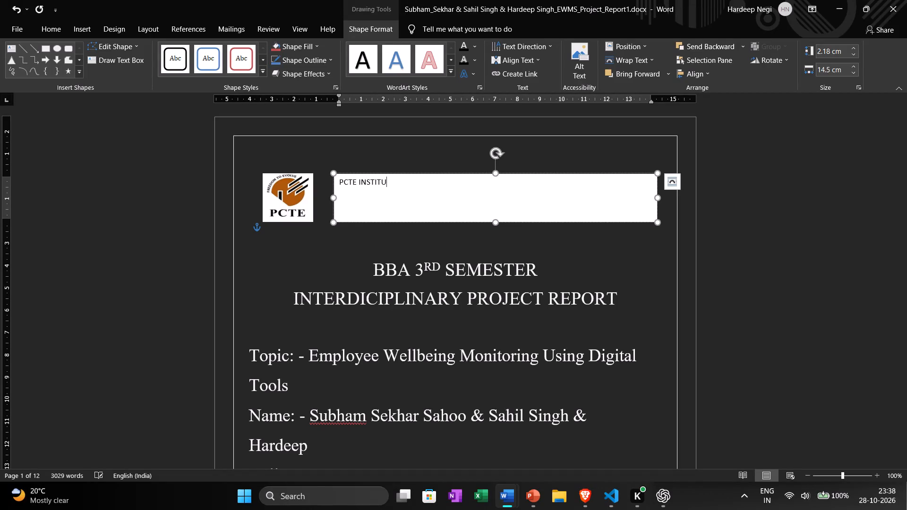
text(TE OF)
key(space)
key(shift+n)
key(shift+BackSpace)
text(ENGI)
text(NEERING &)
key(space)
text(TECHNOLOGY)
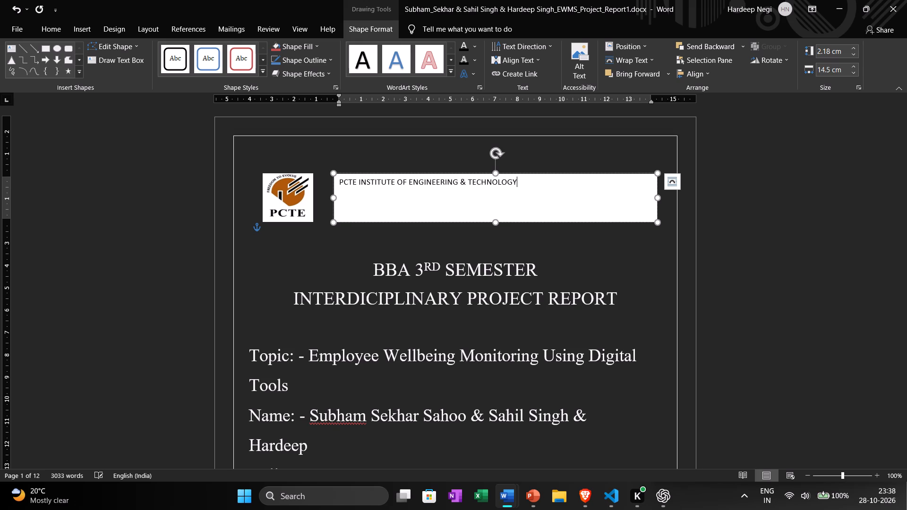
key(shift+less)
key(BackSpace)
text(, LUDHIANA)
Format the institute name in the text box as Times New Roman, size 20.
drag(564, 180, 308, 196)
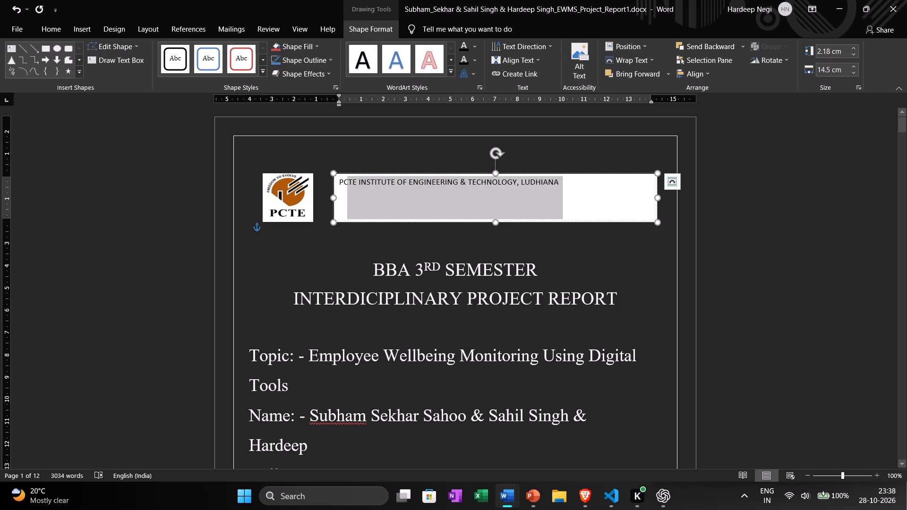
drag(308, 196, 304, 193)
click(346, 161)
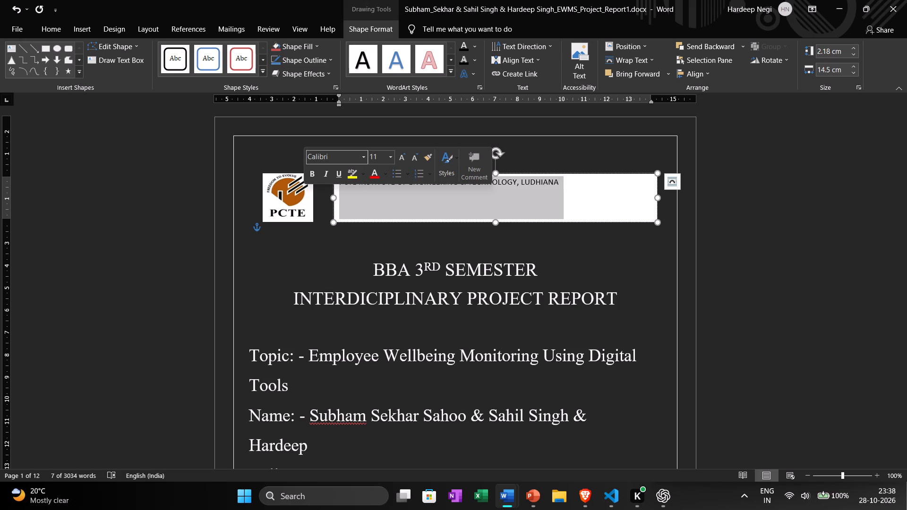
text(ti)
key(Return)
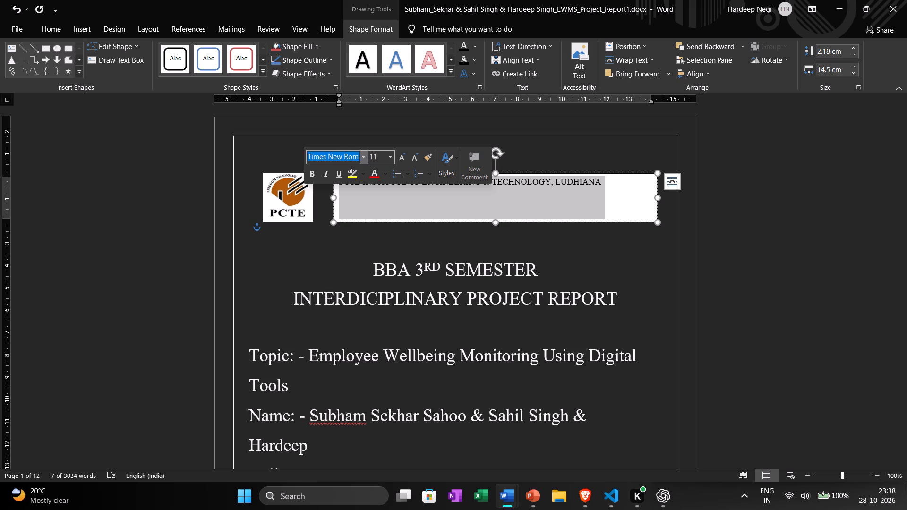
click(378, 155)
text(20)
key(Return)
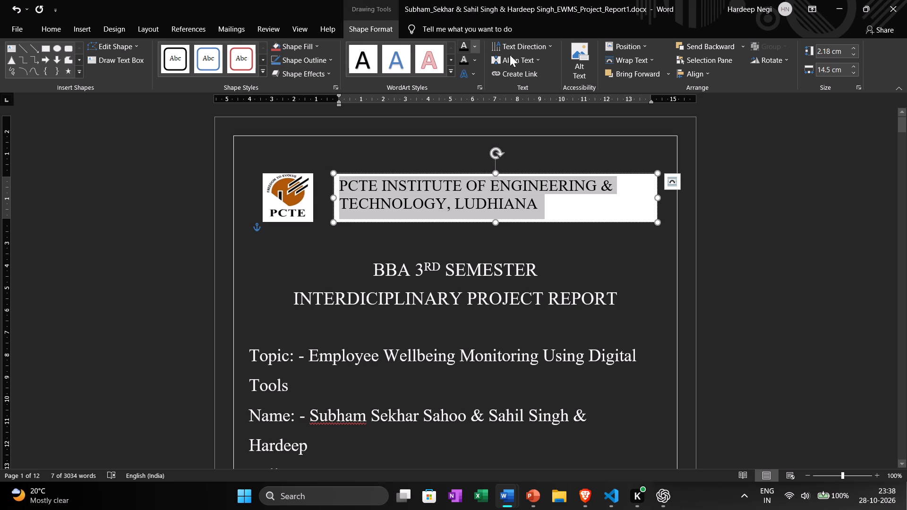
Remove the fill and the outline from the institute name text box.
click(318, 40)
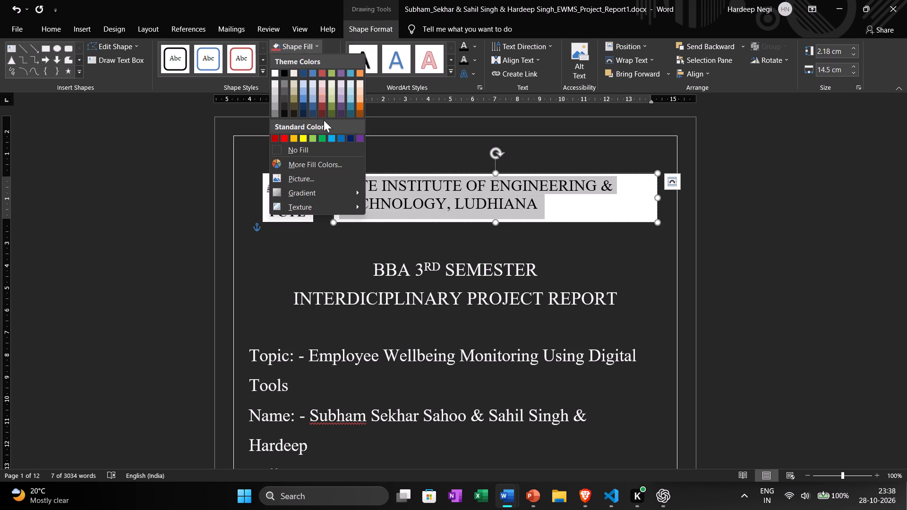
click(283, 149)
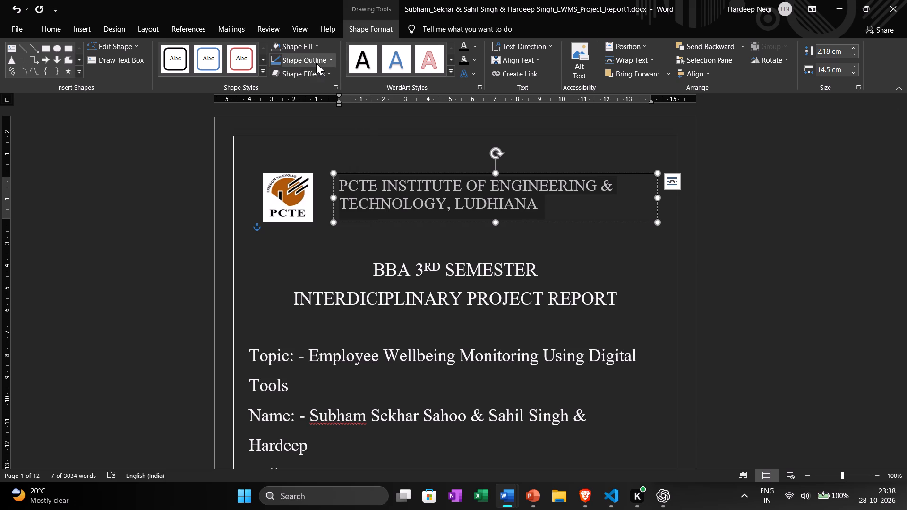
drag(316, 63, 276, 161)
click(276, 161)
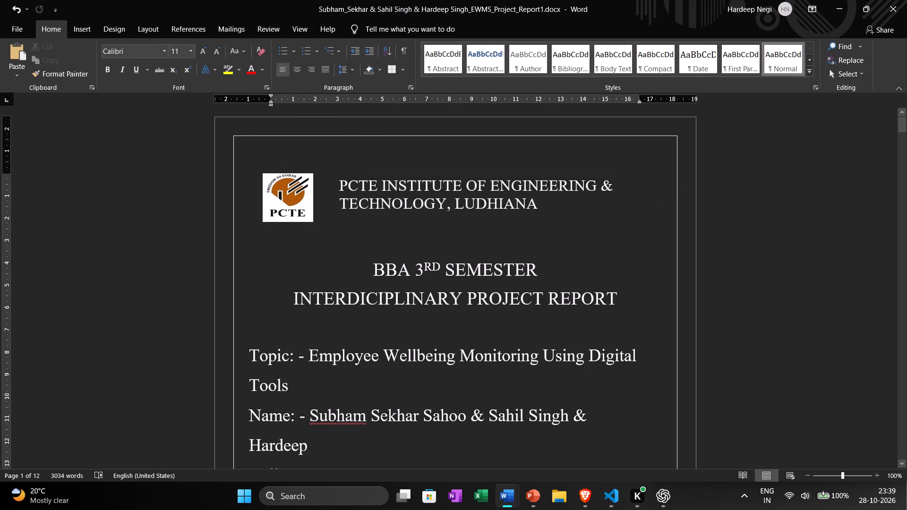
Set the institute name's font size to 25.
drag(542, 203, 322, 172)
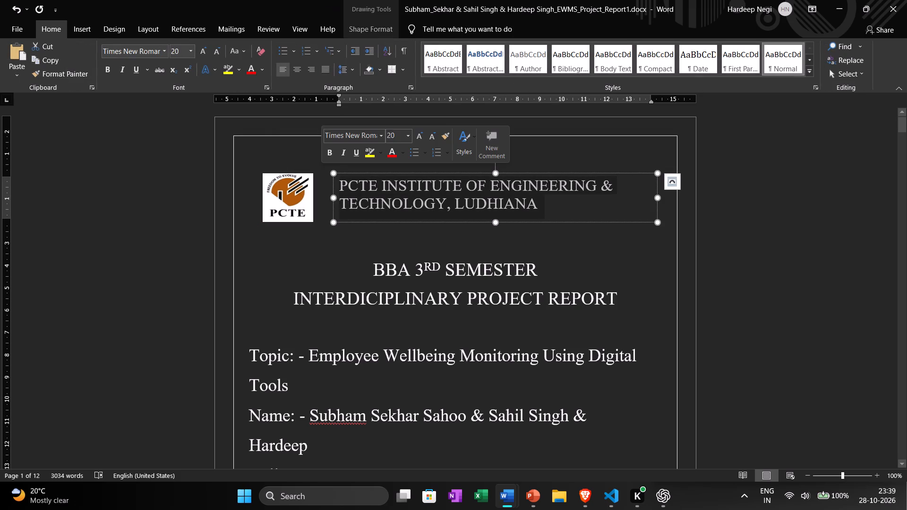
click(395, 135)
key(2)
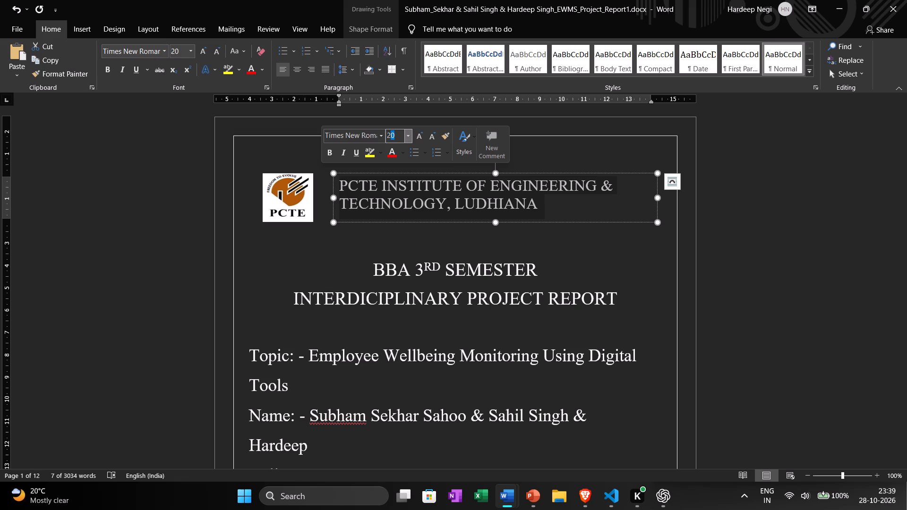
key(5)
key(Return)
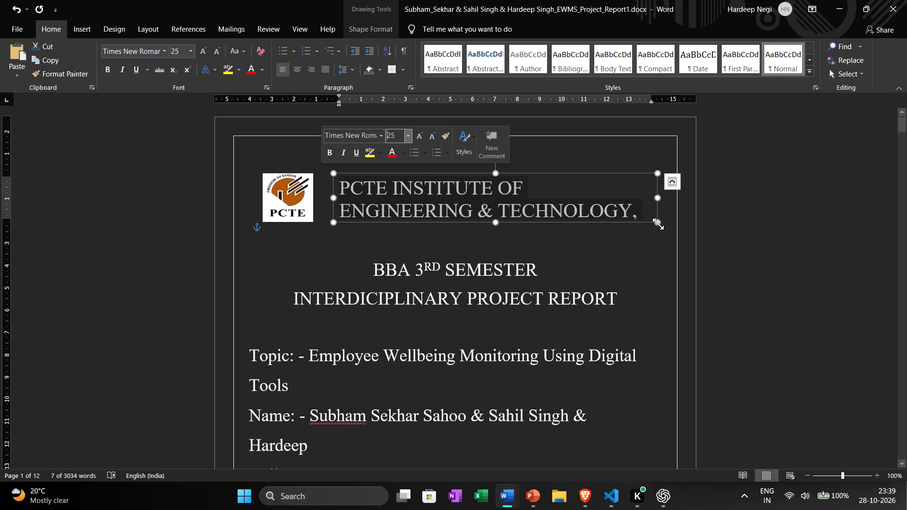
Enlarge the institute name text box to fit all three lines and shift it slightly up and towards the logo.
drag(658, 224, 661, 248)
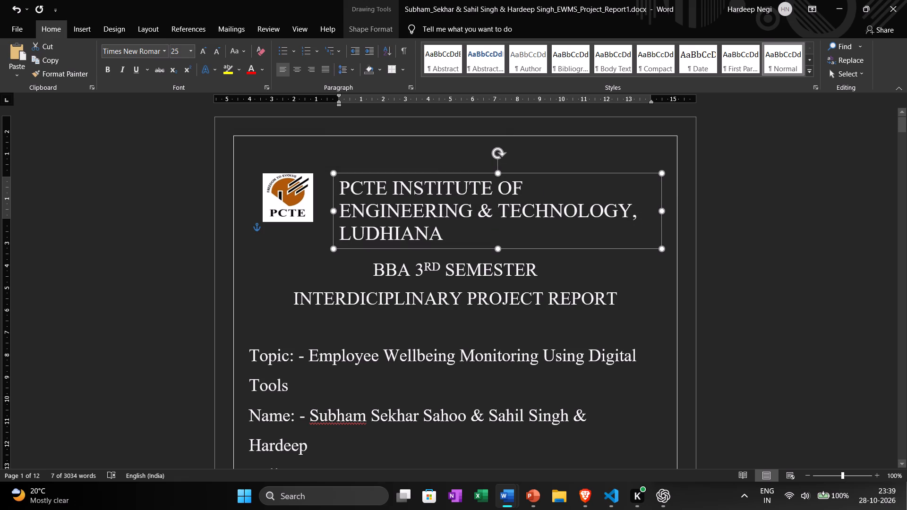
drag(661, 248, 661, 248)
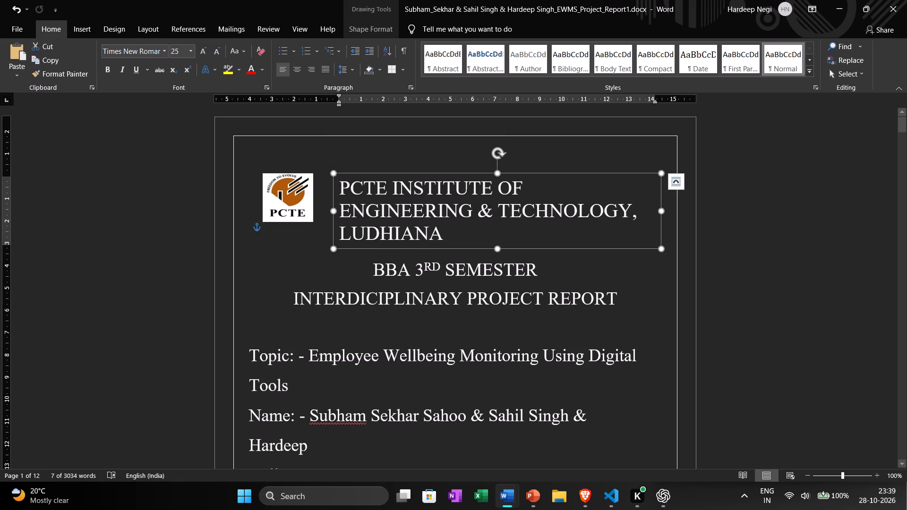
drag(523, 173, 518, 164)
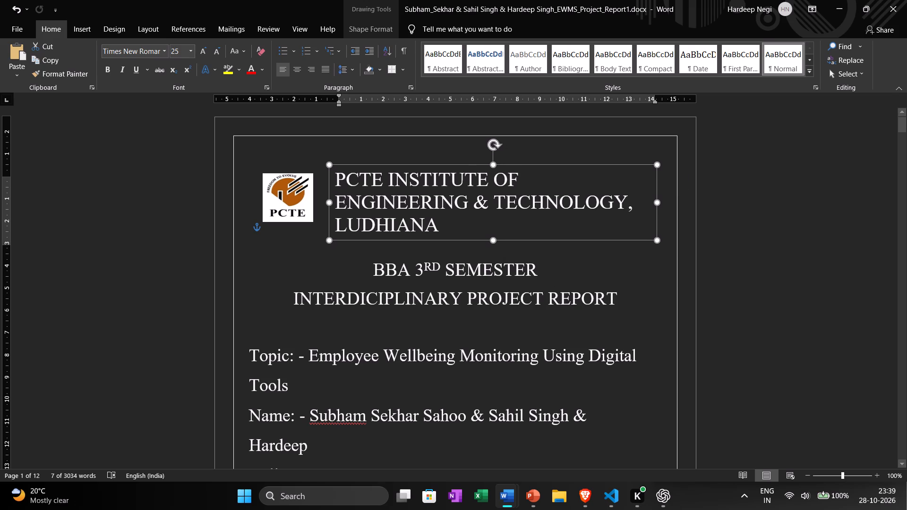
drag(518, 164, 518, 165)
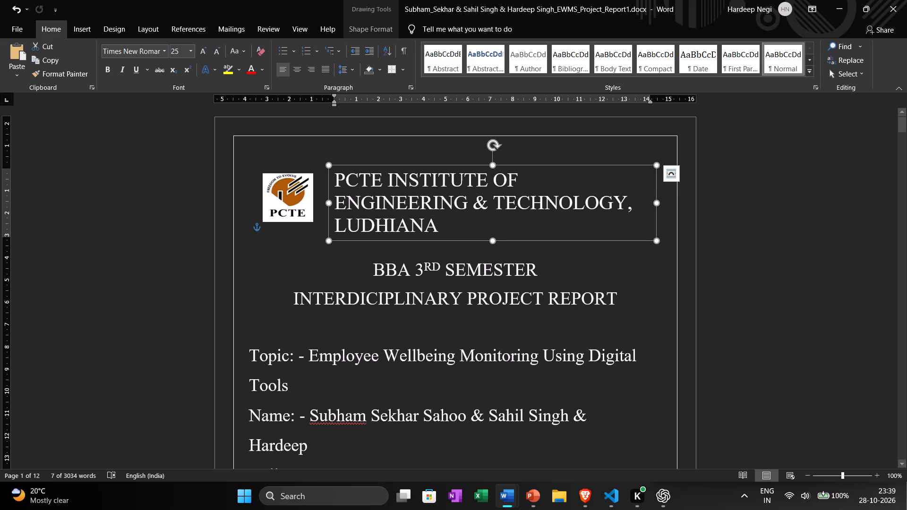
Replace the cover page's "BBA 3RD SEMESTER" heading with "BTECH 7th SEMESTER".
click(538, 270)
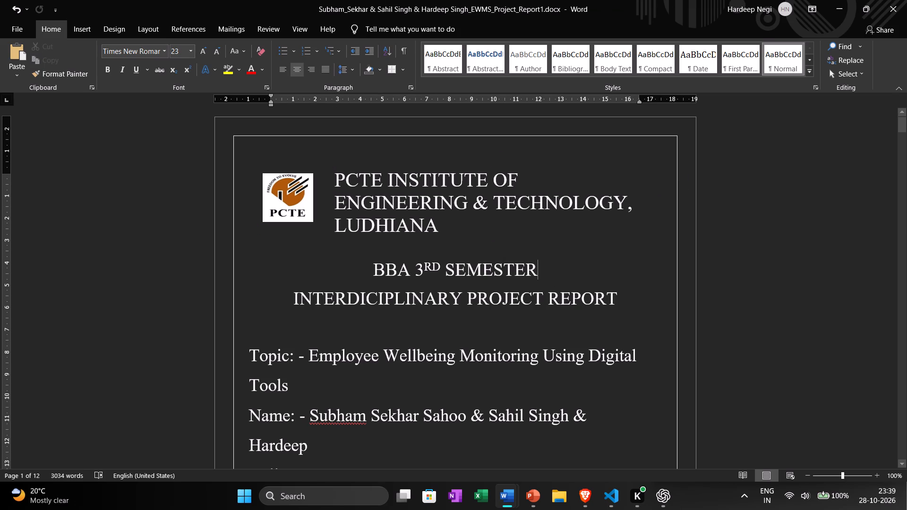
drag(538, 270, 366, 268)
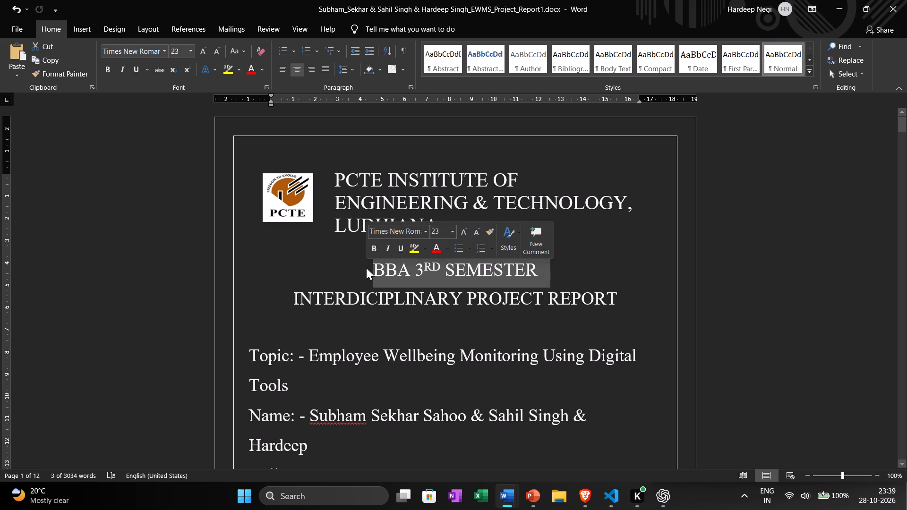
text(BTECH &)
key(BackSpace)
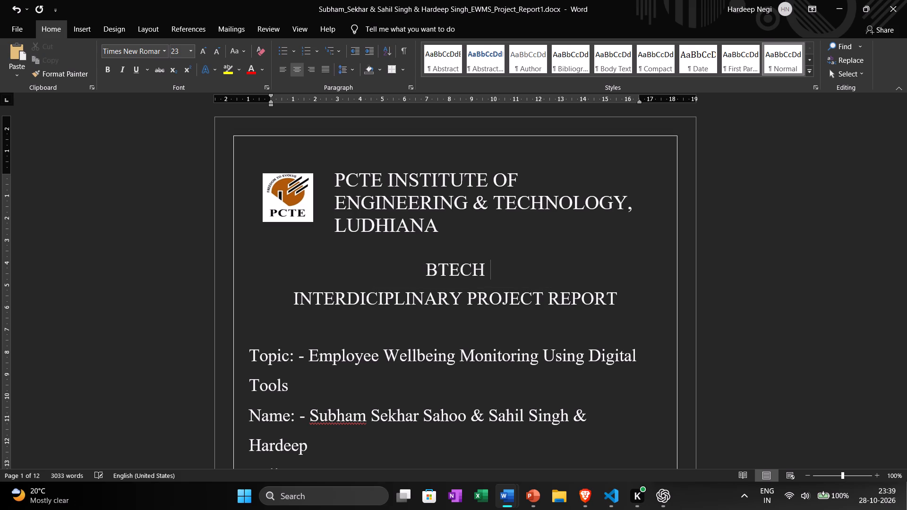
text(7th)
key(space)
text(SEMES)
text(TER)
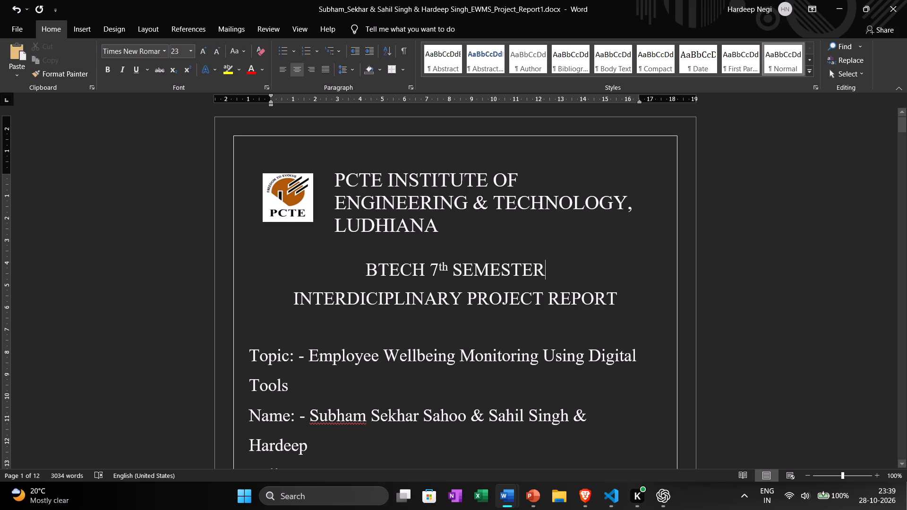
Look through the report's cover details, body sections and table of contents, ending back on the cover page.
scroll(533, 309, down, 1)
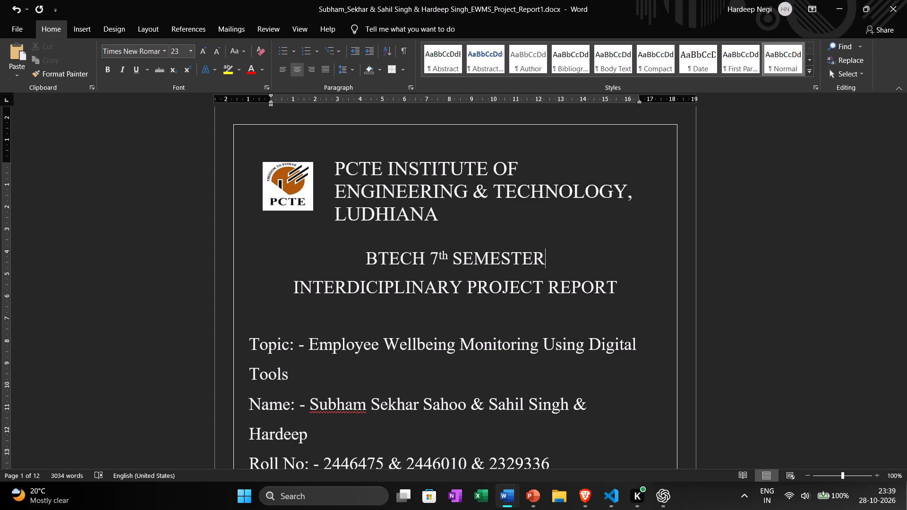
scroll(573, 308, down, 1)
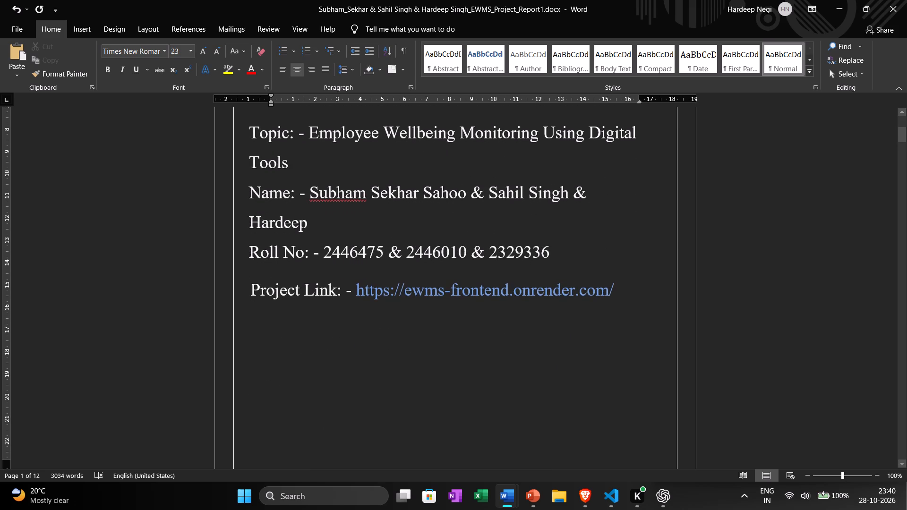
scroll(571, 248, up, 1)
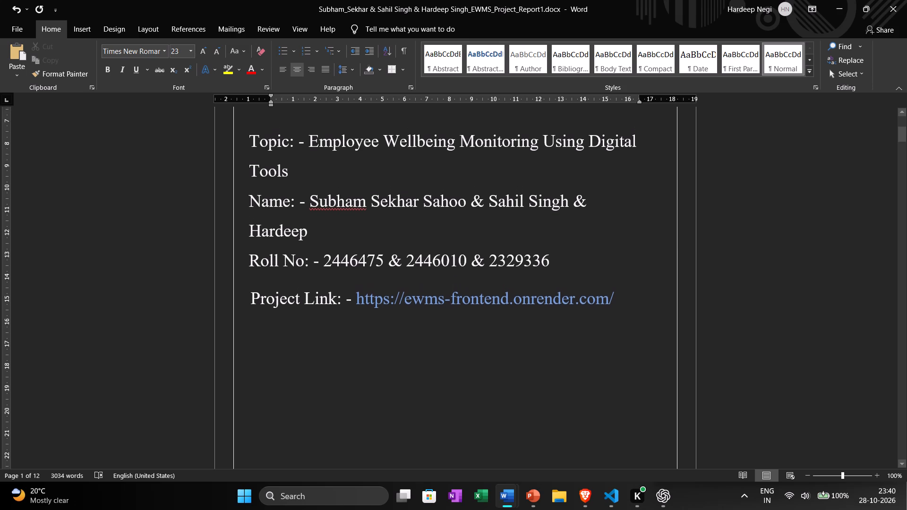
scroll(571, 248, up, 2)
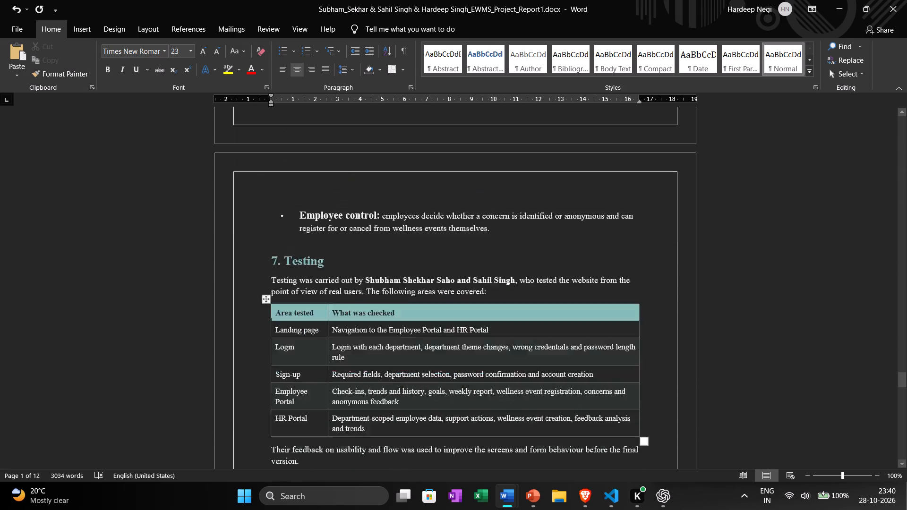
scroll(571, 248, up, 5)
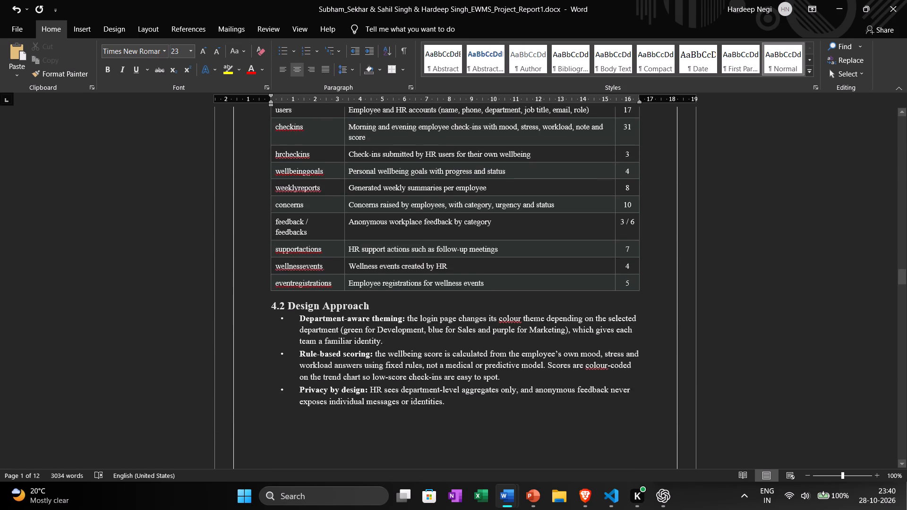
scroll(571, 248, up, 4)
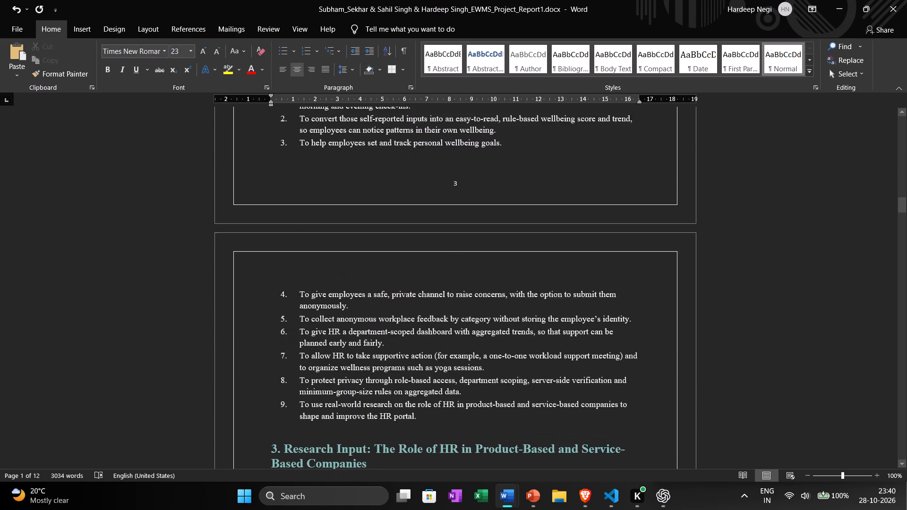
scroll(571, 248, up, 5)
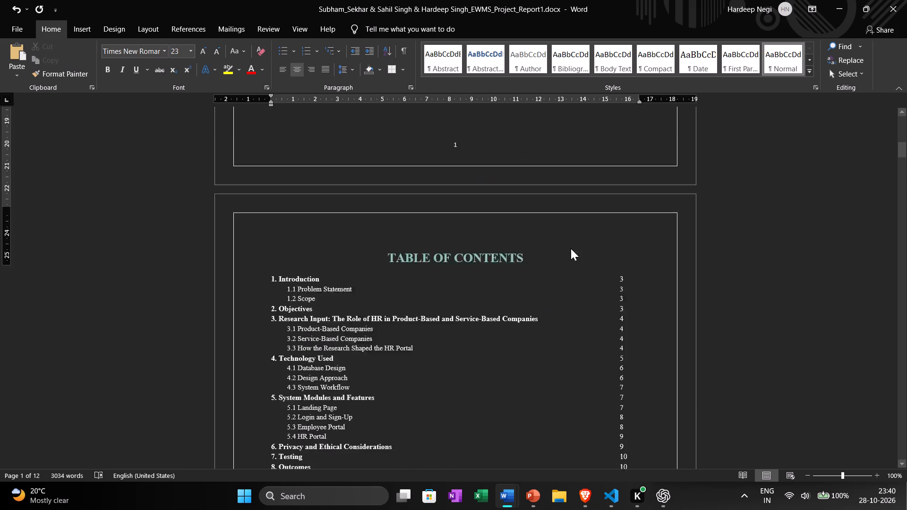
scroll(571, 248, up, 1)
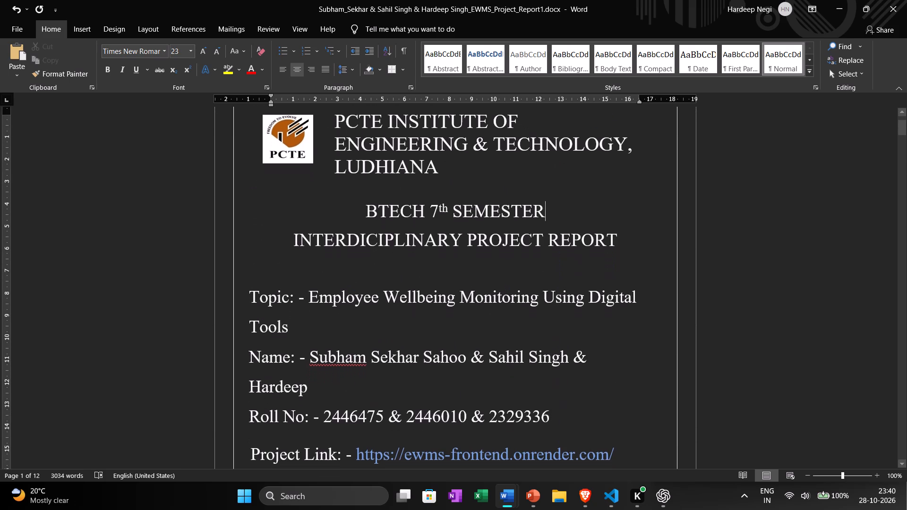
scroll(571, 248, up, 1)
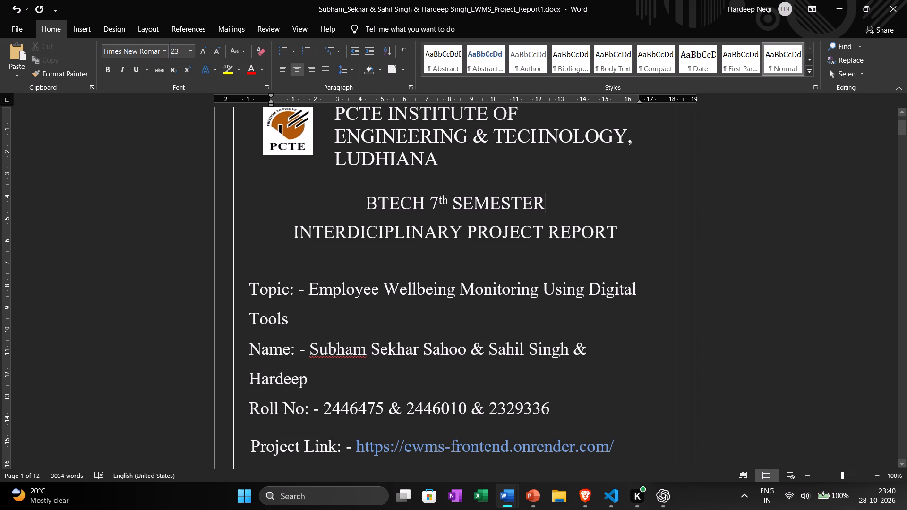
Move the third student's first name from the end of the cover page's Name line to its beginning.
drag(313, 378, 244, 377)
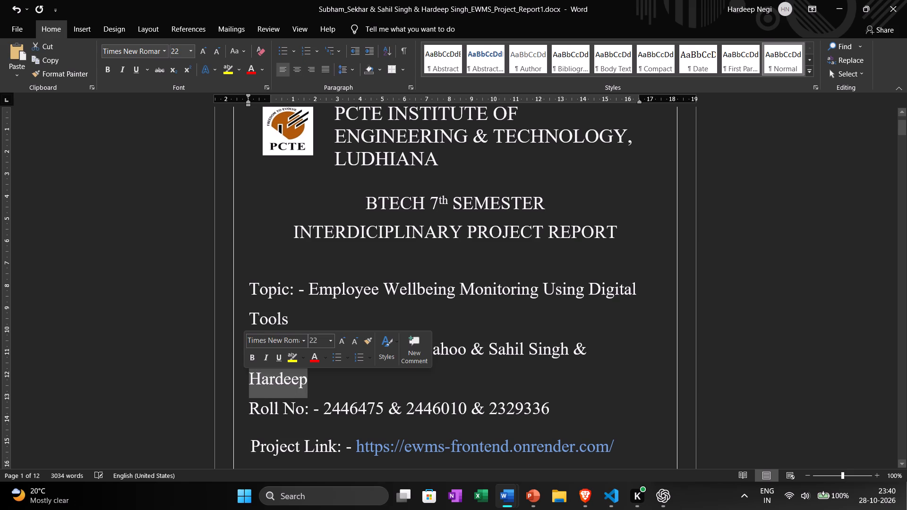
key(ctrl+x)
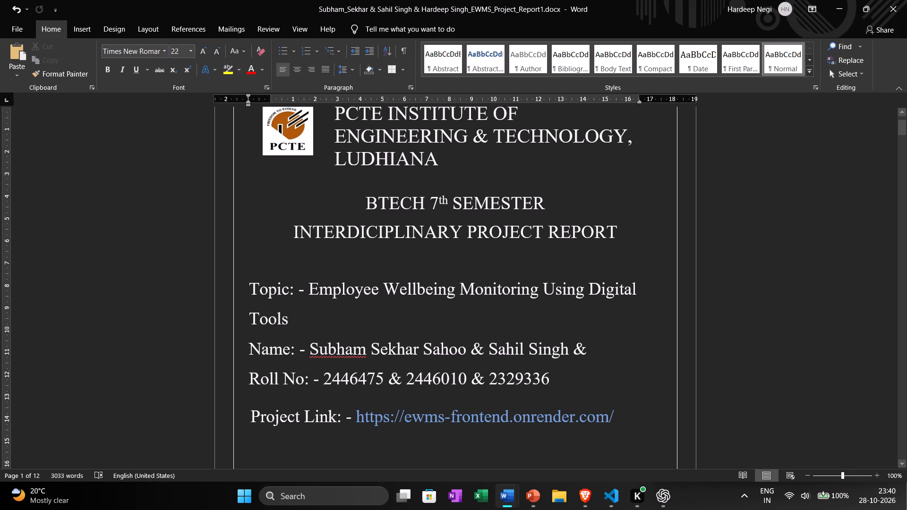
drag(467, 349, 328, 343)
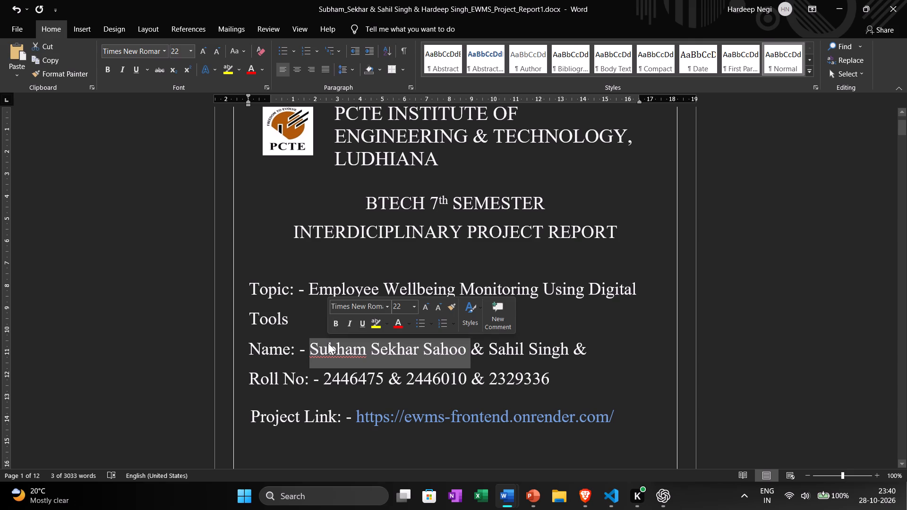
key(Left)
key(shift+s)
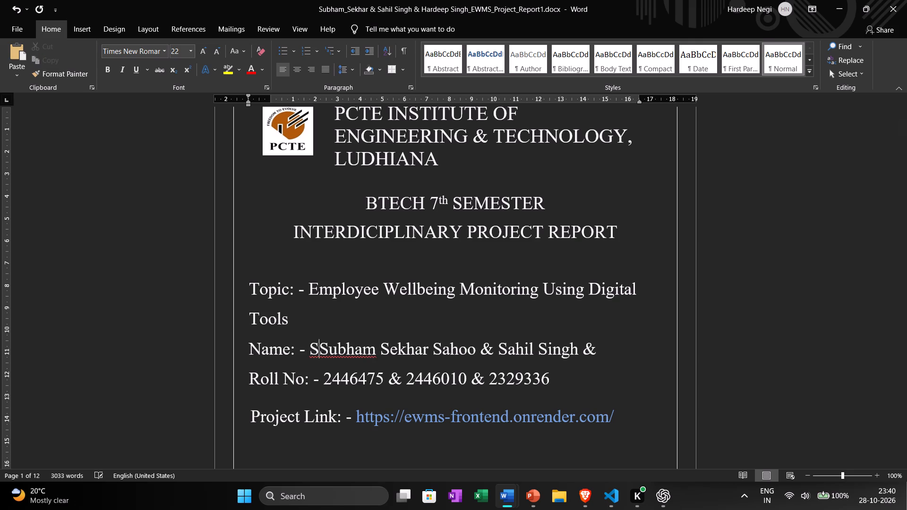
key(BackSpace)
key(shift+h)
key(BackSpace)
key(ctrl+v)
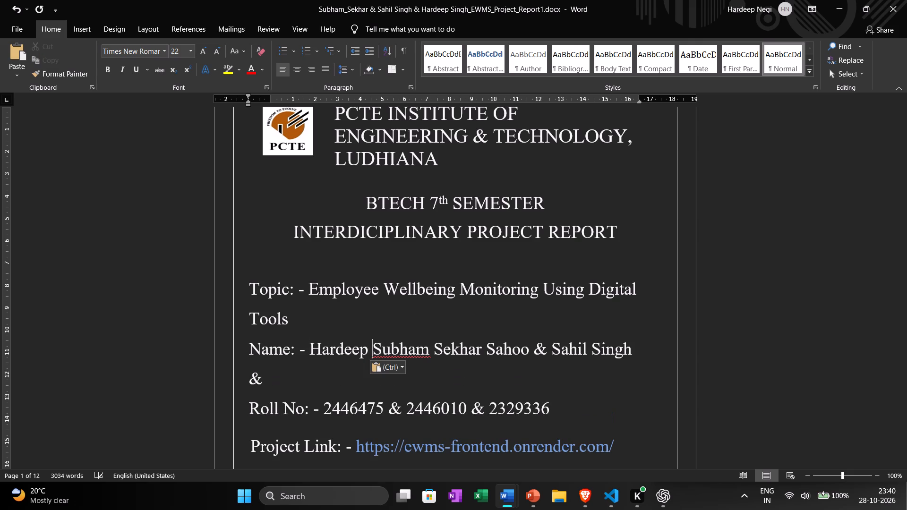
Add the surname "Singh" and a comma after the first name that begins the Name line.
key(BackSpace)
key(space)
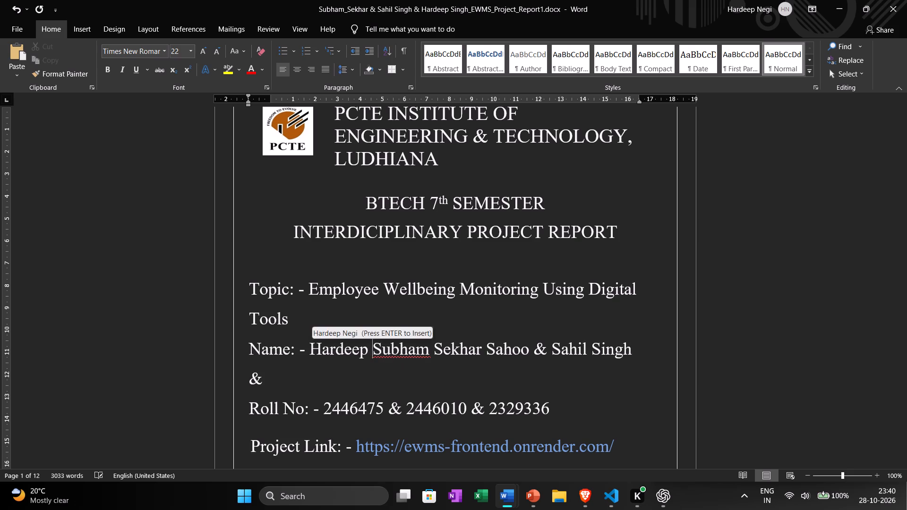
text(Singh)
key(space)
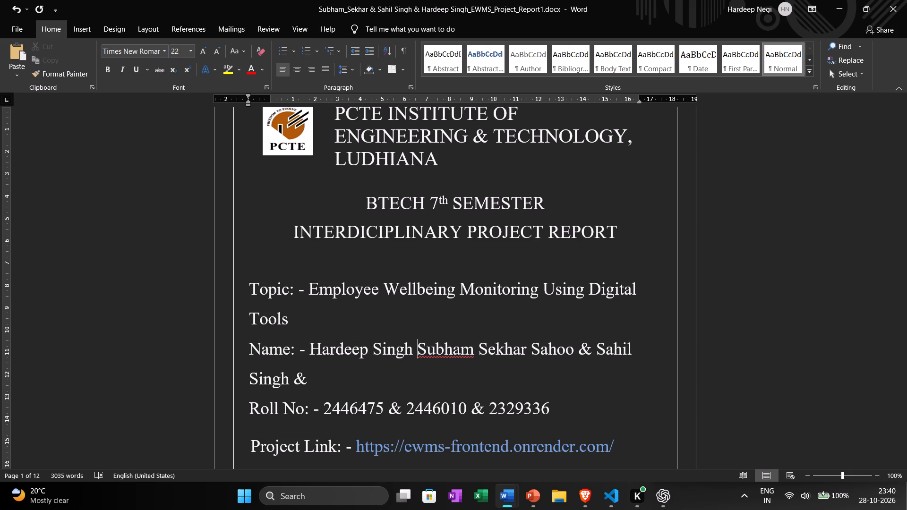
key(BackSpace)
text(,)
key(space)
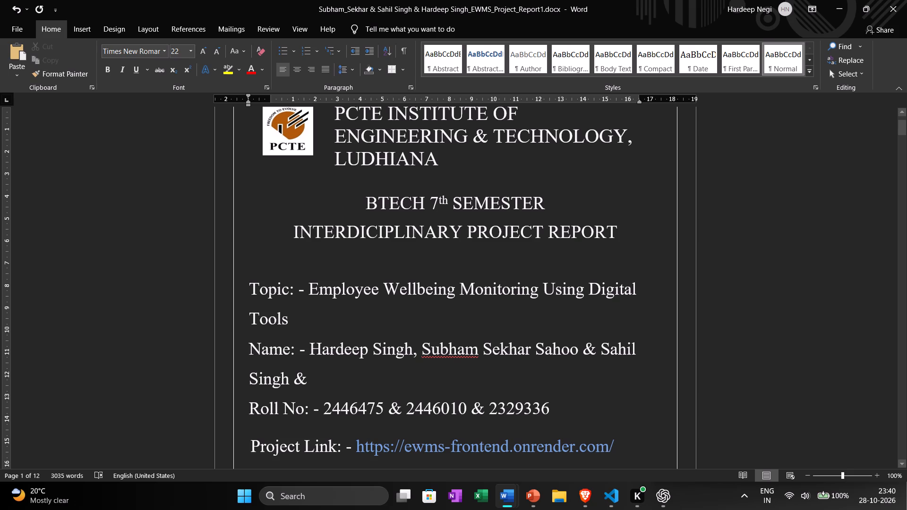
Insert the last-listed student's roll number followed by "&" at the beginning of the cover page's Roll No entries.
click(326, 408)
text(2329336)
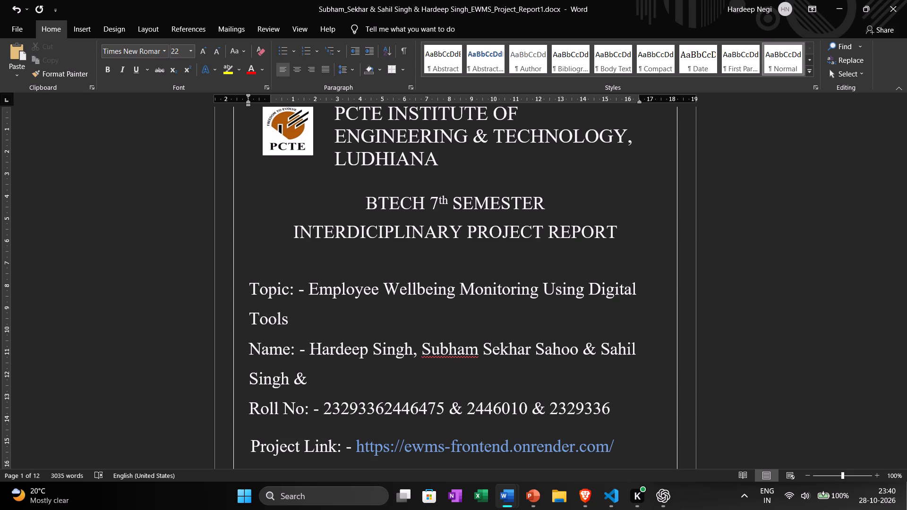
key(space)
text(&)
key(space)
Delete the duplicate roll number and its preceding "&" from the end of the Roll No line.
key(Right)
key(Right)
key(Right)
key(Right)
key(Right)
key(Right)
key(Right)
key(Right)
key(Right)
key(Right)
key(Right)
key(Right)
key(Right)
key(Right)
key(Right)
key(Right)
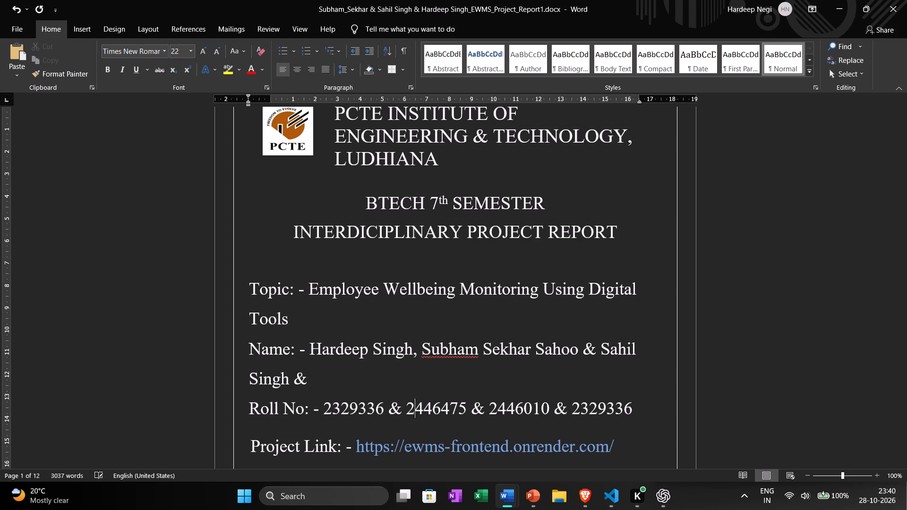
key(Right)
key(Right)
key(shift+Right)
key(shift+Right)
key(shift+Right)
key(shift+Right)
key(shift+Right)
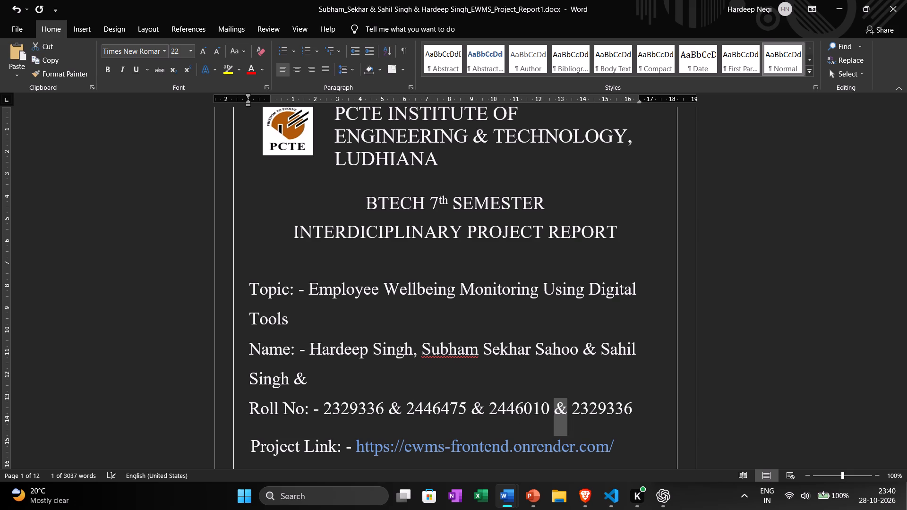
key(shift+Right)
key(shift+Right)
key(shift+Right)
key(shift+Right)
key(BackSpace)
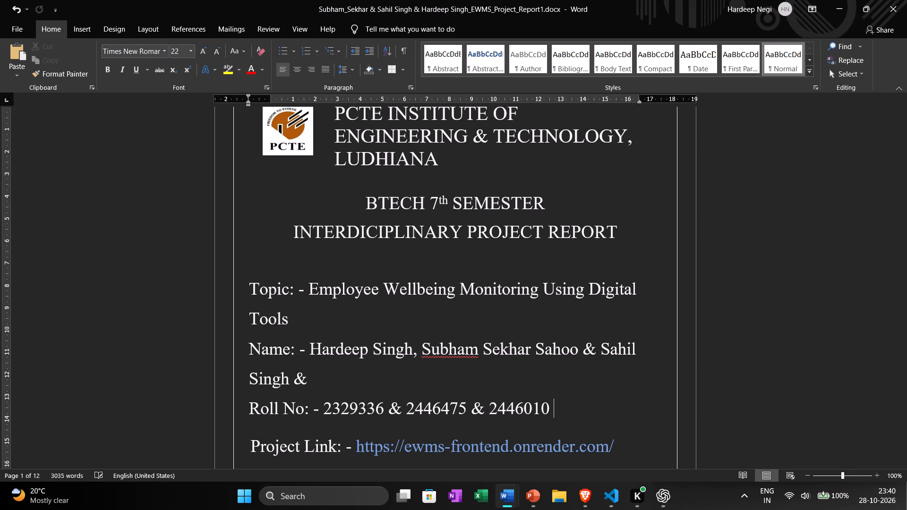
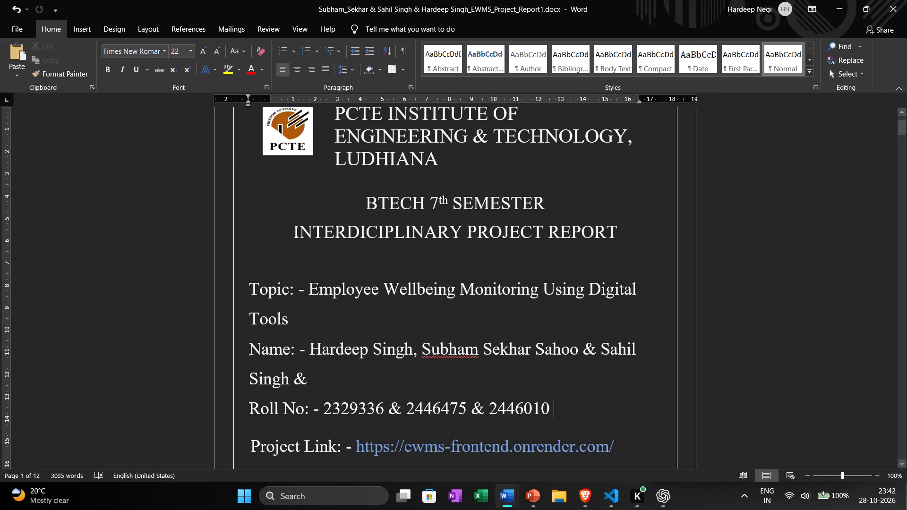
Add a "PROJECT - II" line directly below the BTECH 7th SEMESTER heading on the cover page.
click(554, 206)
key(backslash)
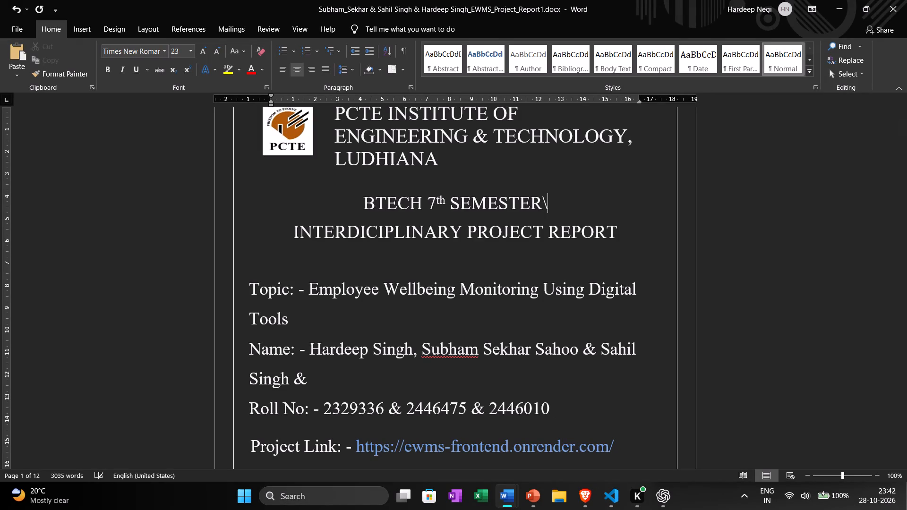
key(BackSpace)
key(Return)
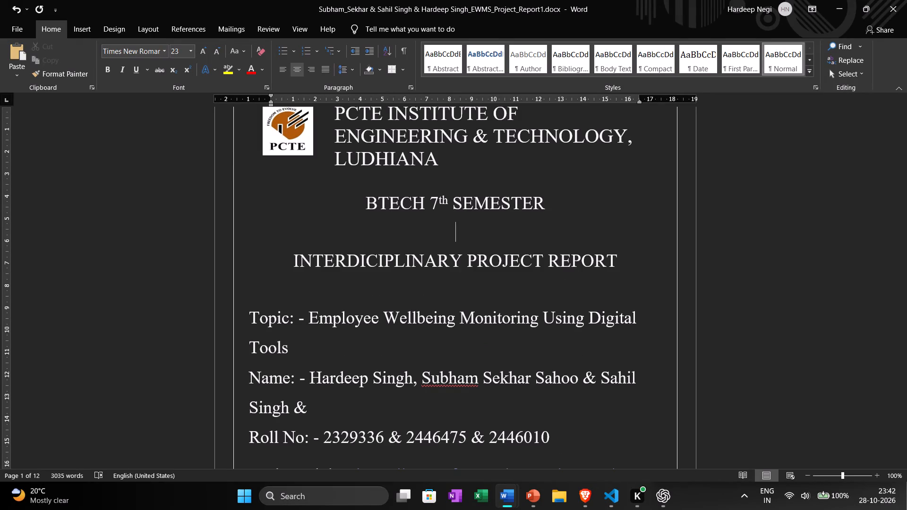
text(PROJECT)
key(space)
text(- II)
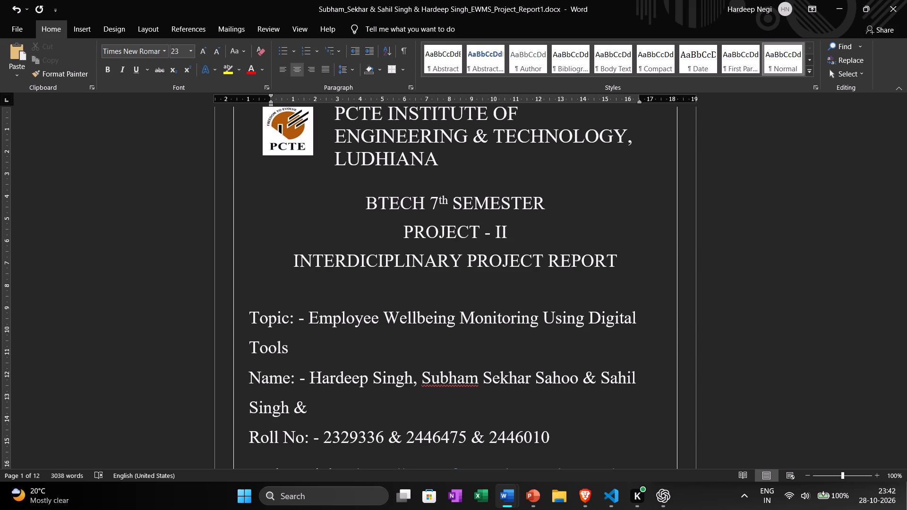
Add the course code "BTCS 703-18" on its own line below the PROJECT – II line.
key(Return)
text(BTE)
key(BackSpace)
text(CS)
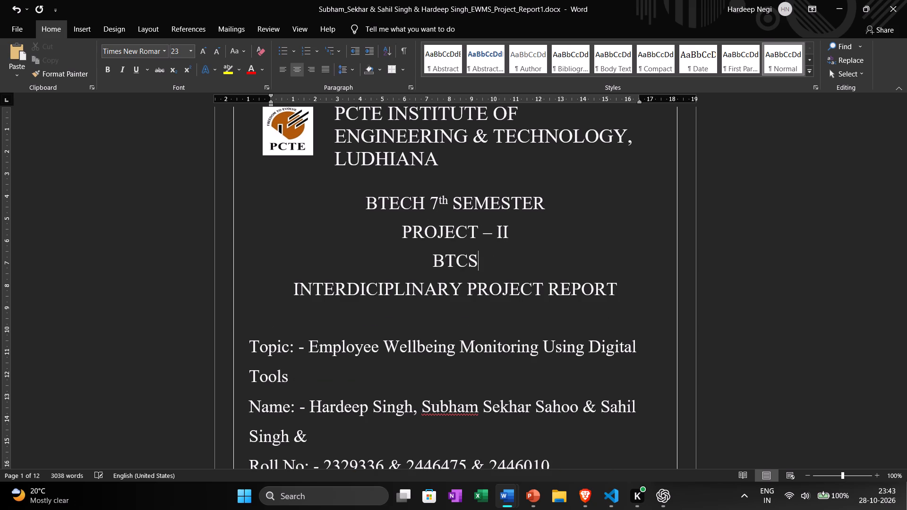
key(space)
text(703-18)
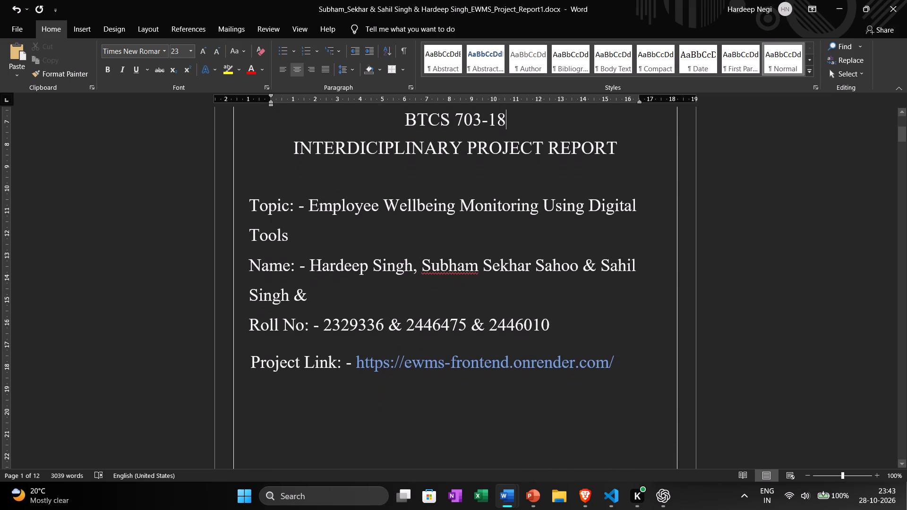
Delete the leftover "&" and the space before it from the end of the cover page's Name line.
scroll(554, 206, down, 1)
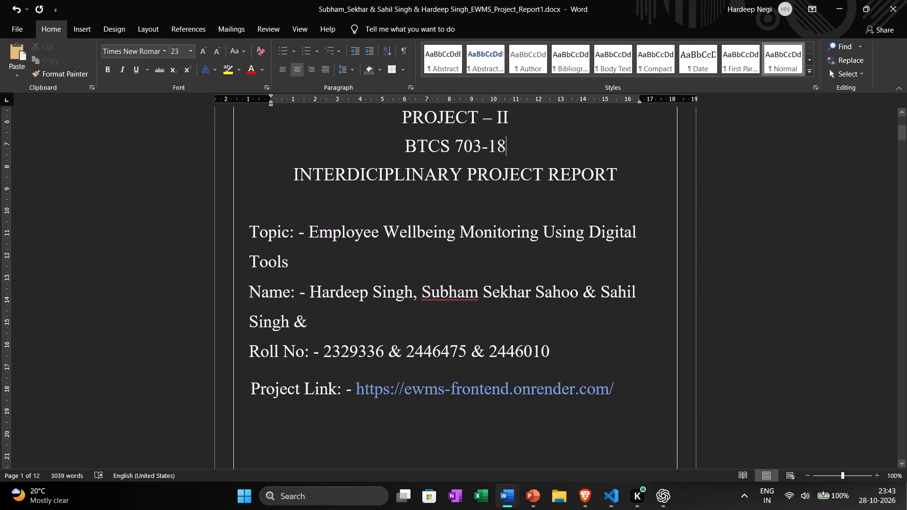
scroll(554, 206, down, 1)
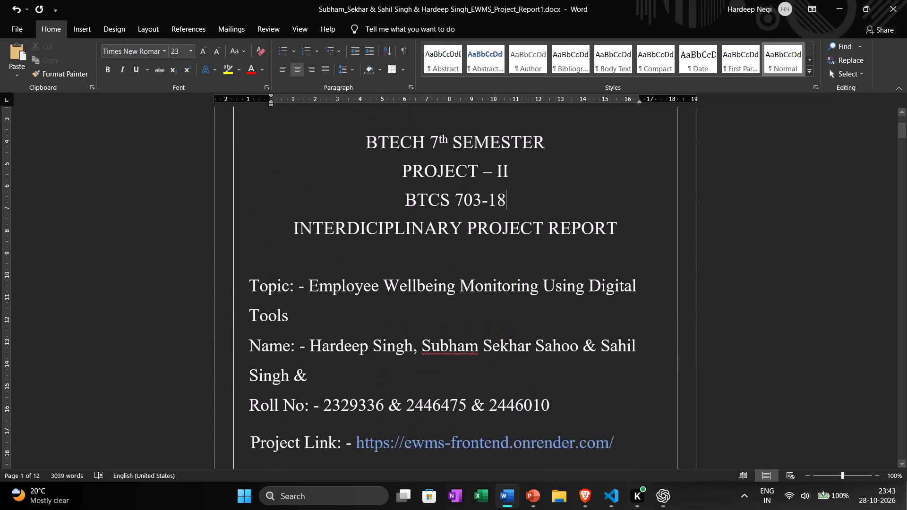
scroll(554, 206, down, 1)
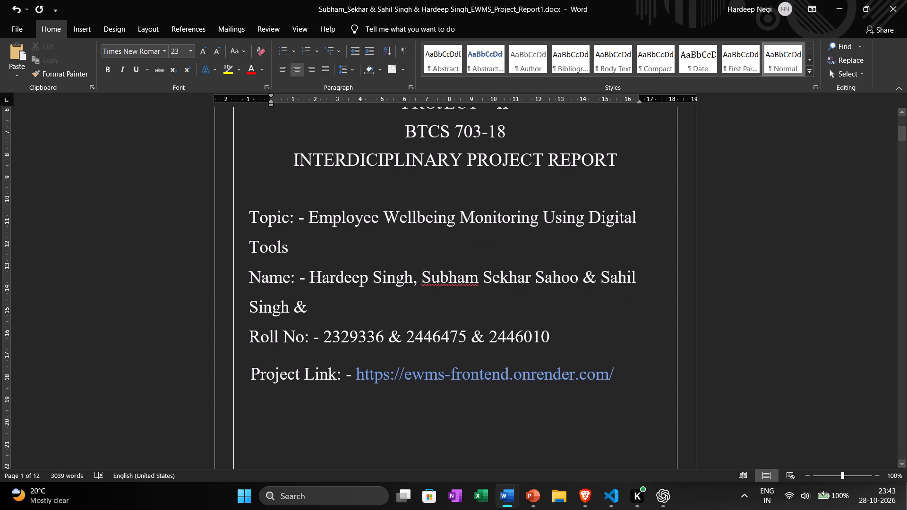
scroll(554, 206, down, 1)
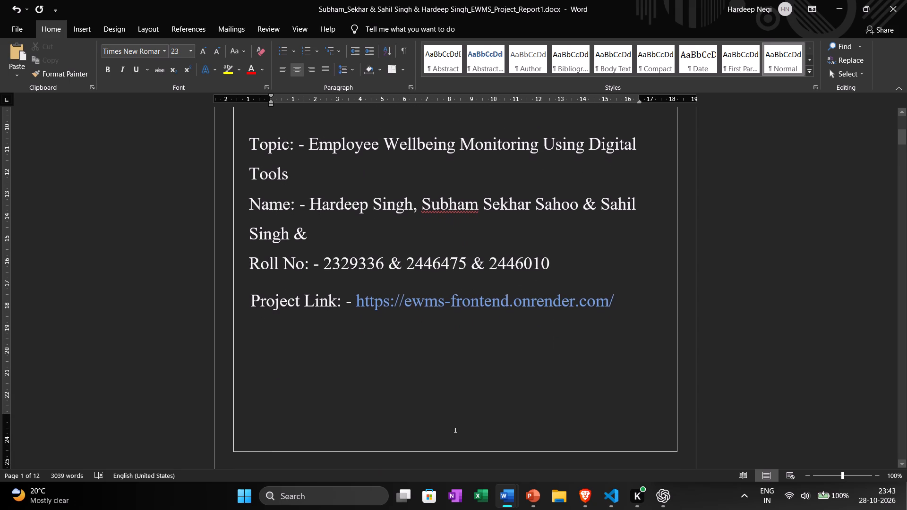
click(308, 235)
key(BackSpace)
key(BackSpace)
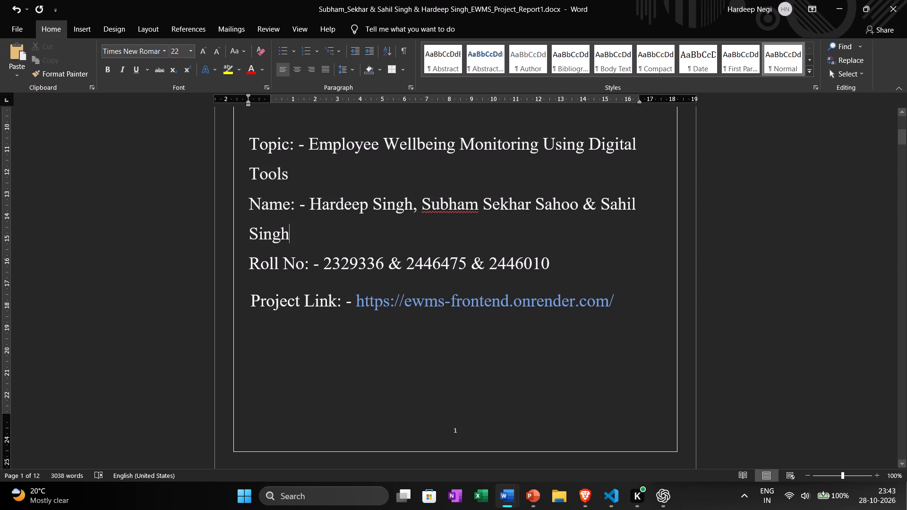
Add a "Submitted To: -" line with the teacher's title and name below the Project Link line.
click(282, 318)
click(628, 301)
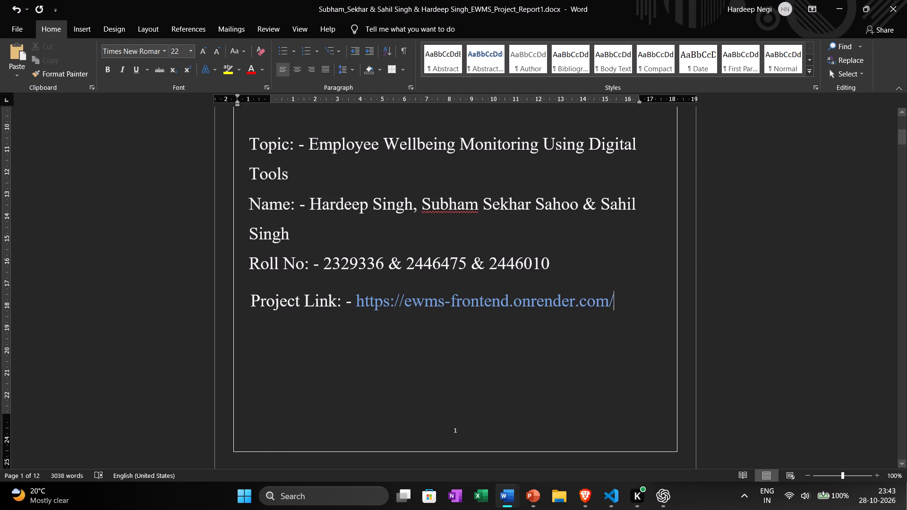
Add a "Submitted To: - Ms." line with the teacher's name directly below the Project Link line on the cover page.
key(Return)
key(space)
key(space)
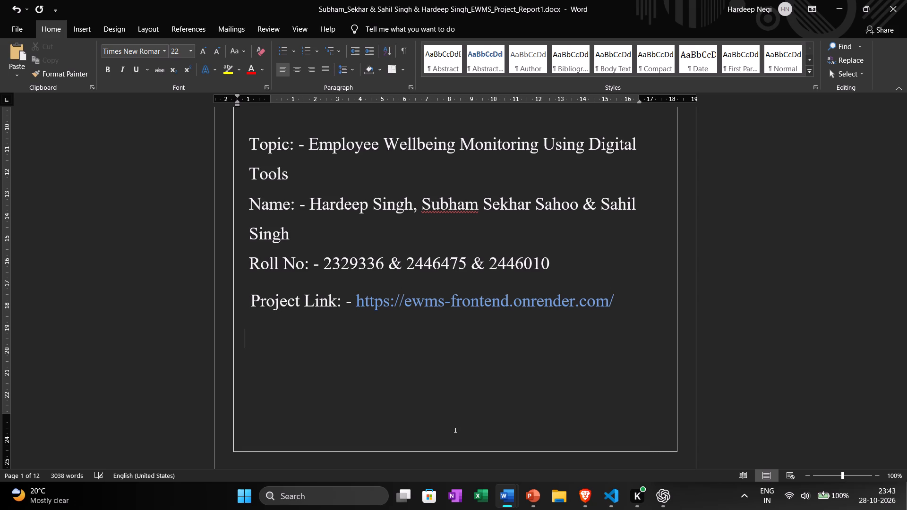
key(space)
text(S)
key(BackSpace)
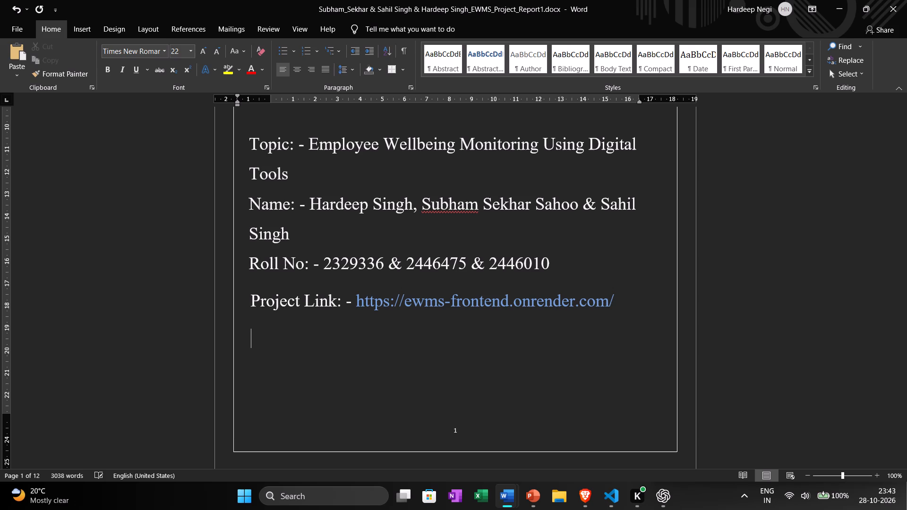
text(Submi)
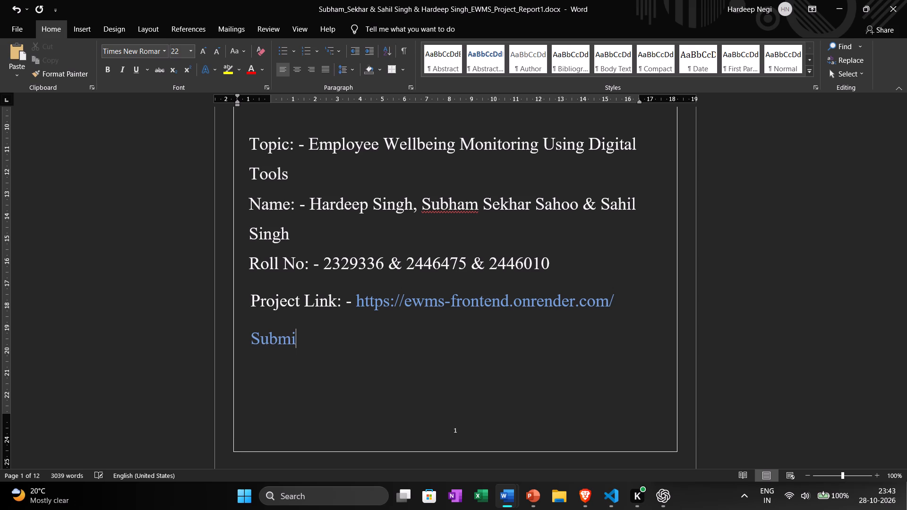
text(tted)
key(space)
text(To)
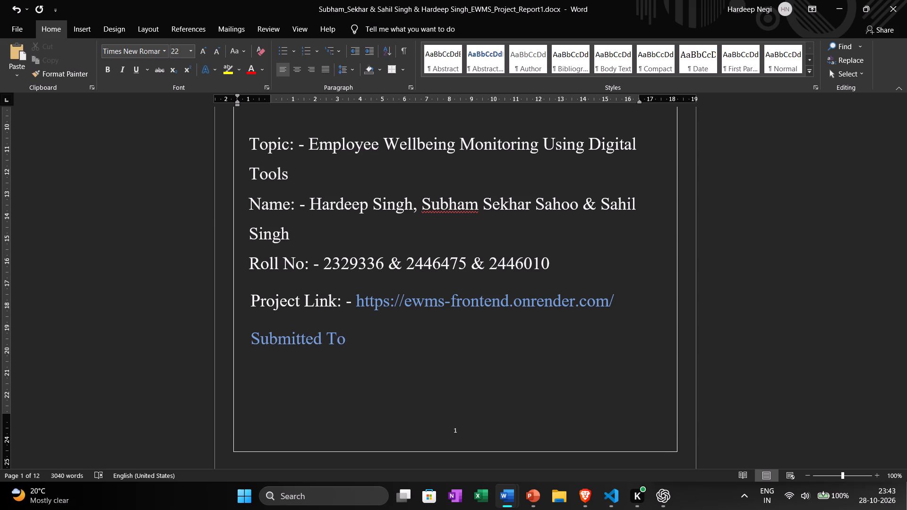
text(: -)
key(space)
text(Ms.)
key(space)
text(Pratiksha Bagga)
Change the font colour of the whole "Submitted To" line to the theme's black.
drag(521, 340, 263, 339)
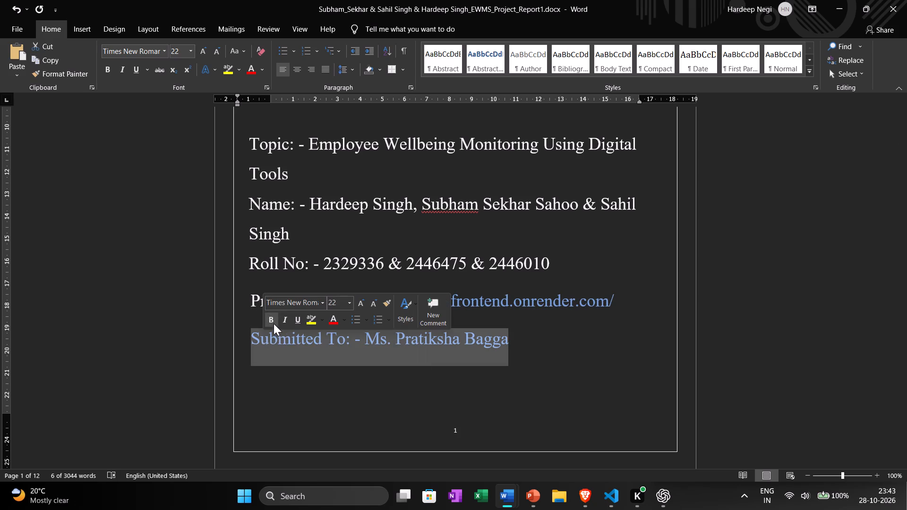
click(343, 321)
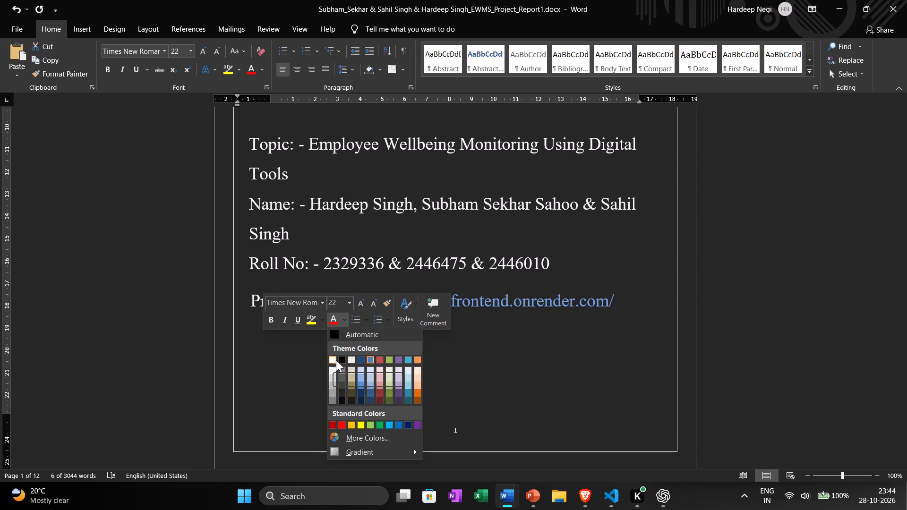
click(342, 360)
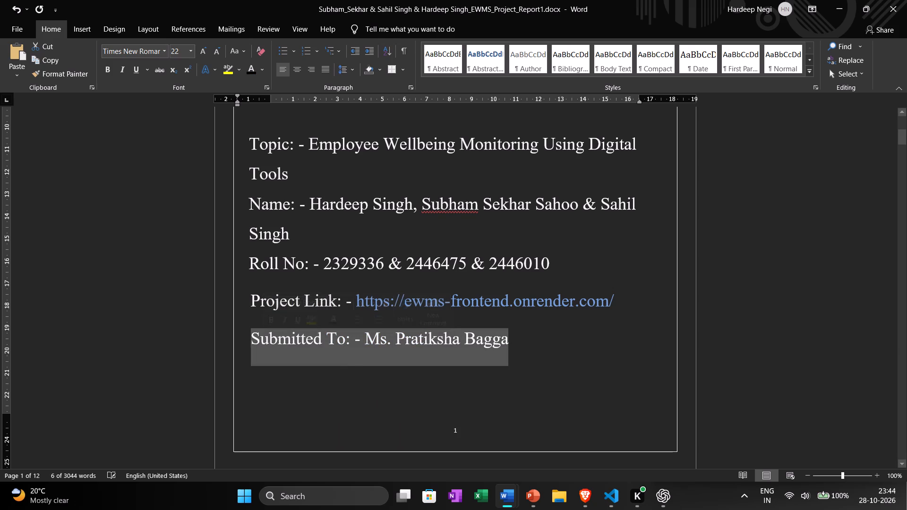
click(492, 406)
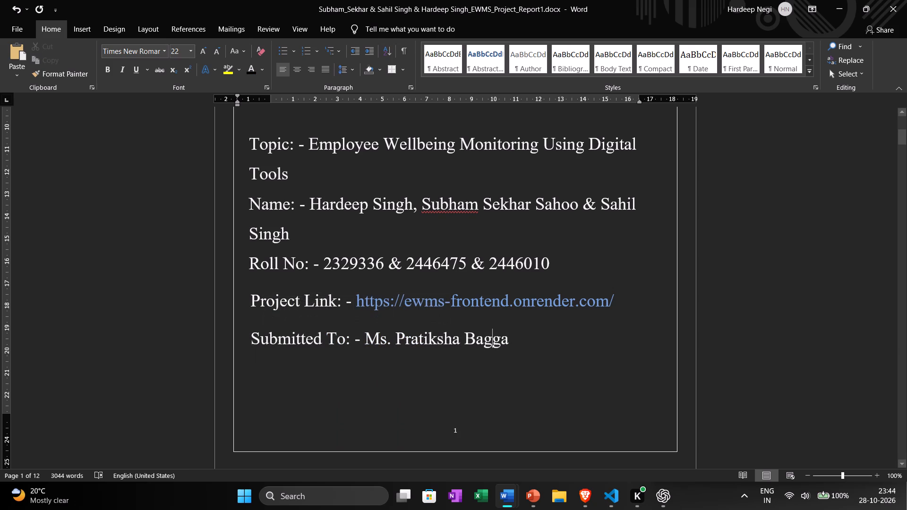
Start drawing a custom text box on the cover page.
scroll(608, 351, up, 1)
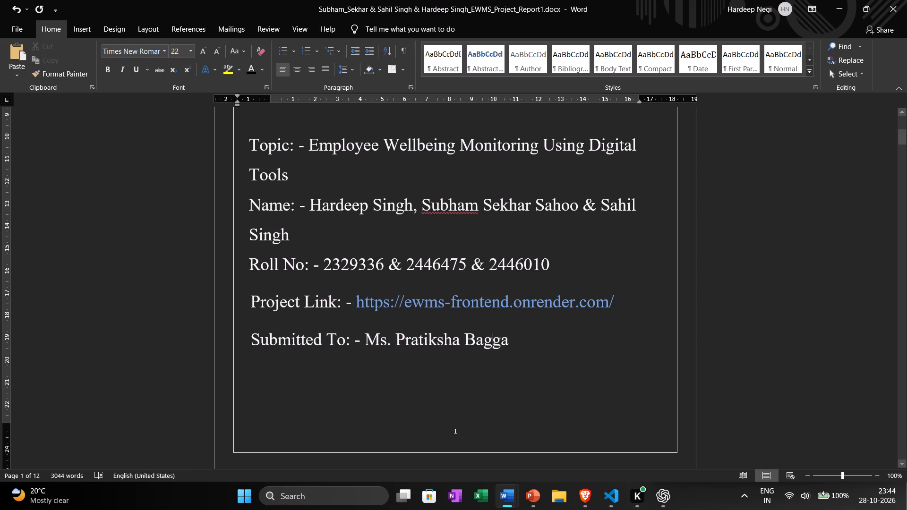
scroll(608, 351, up, 1)
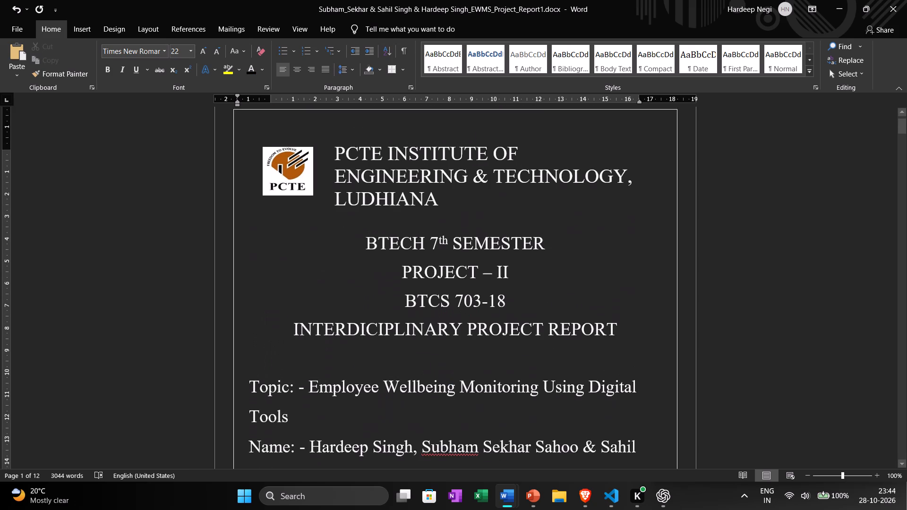
scroll(608, 351, up, 1)
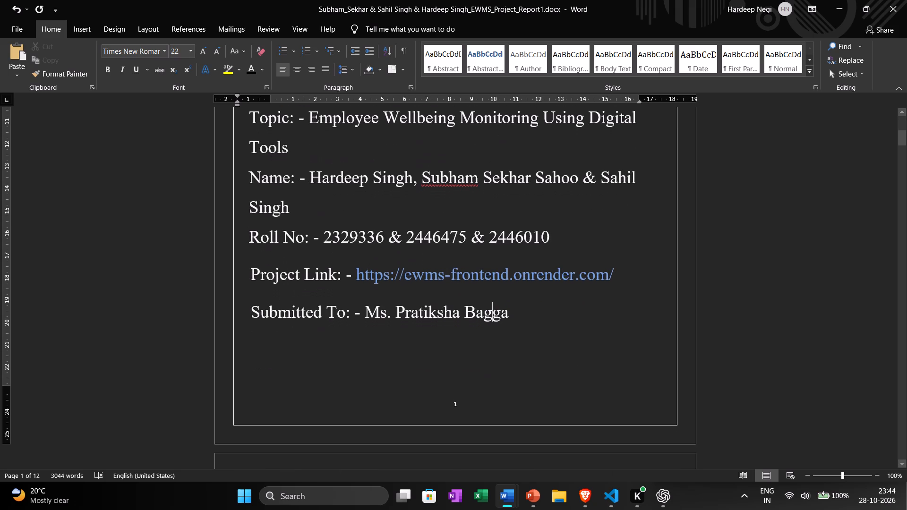
scroll(608, 351, up, 1)
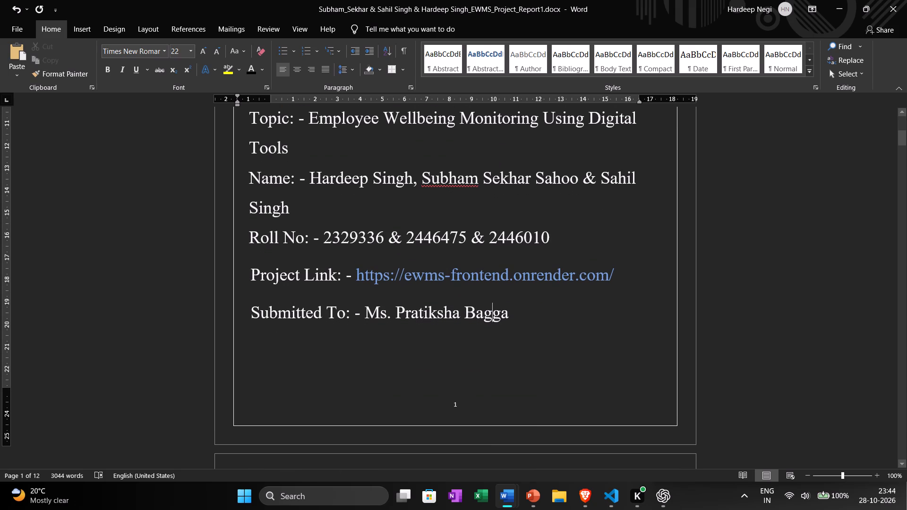
click(82, 28)
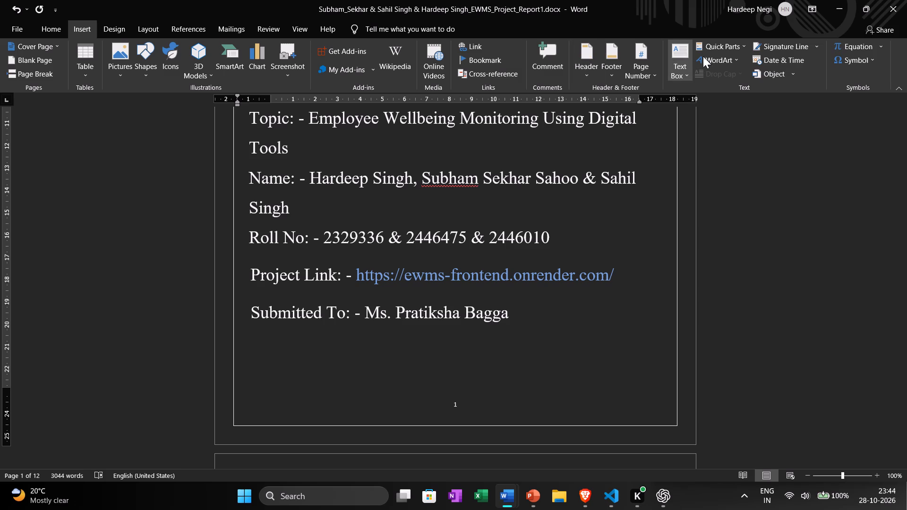
click(687, 71)
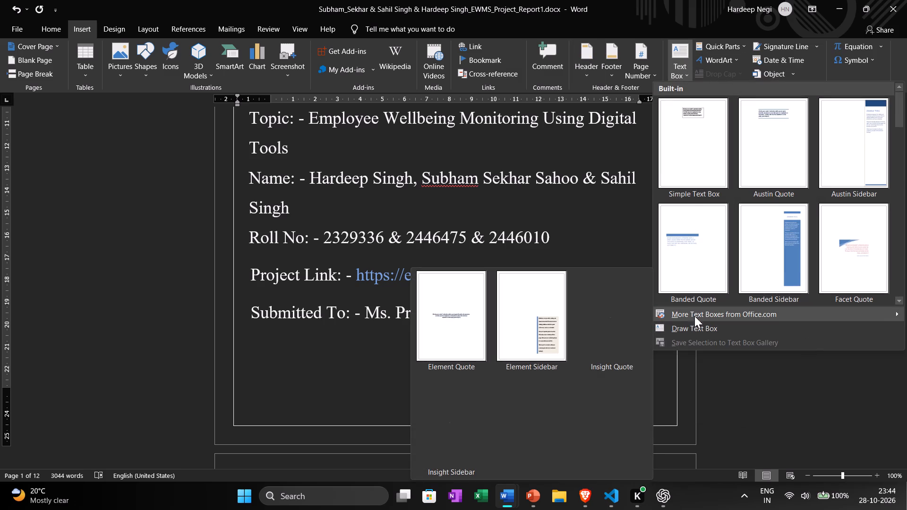
click(692, 324)
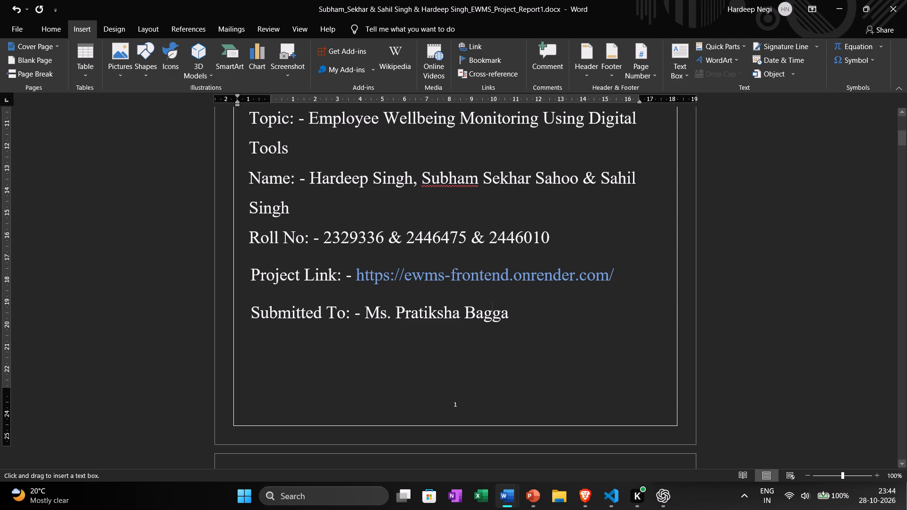
Draw a text box about 6.88 cm wide and 0.7 cm high near the cover page's lower right corner and enter "Teacher".
drag(506, 375, 662, 394)
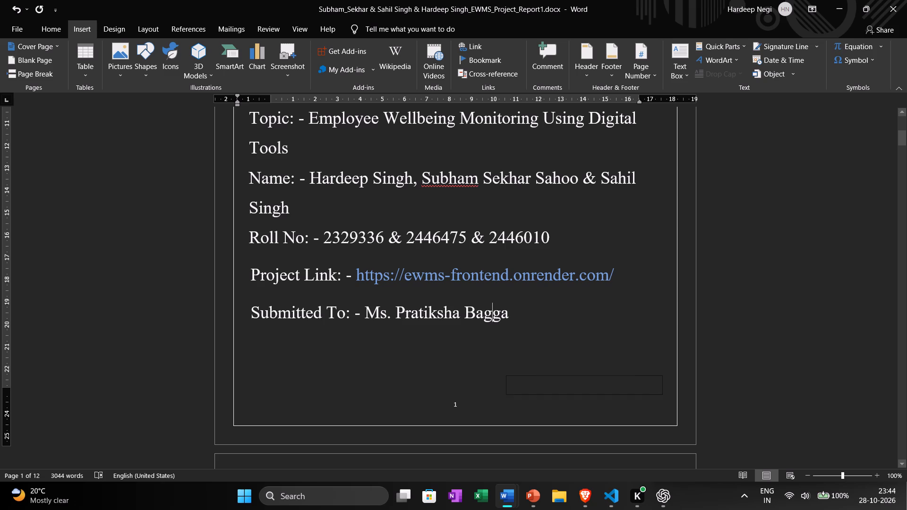
drag(662, 394, 659, 391)
text(TE)
key(BackSpace)
text(eche)
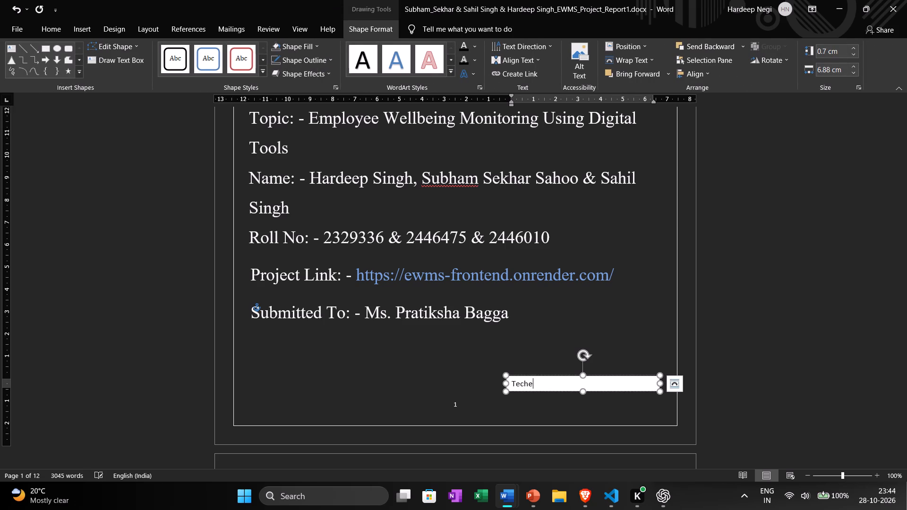
key(BackSpace)
key(BackSpace)
key(BackSpace)
text(acher)
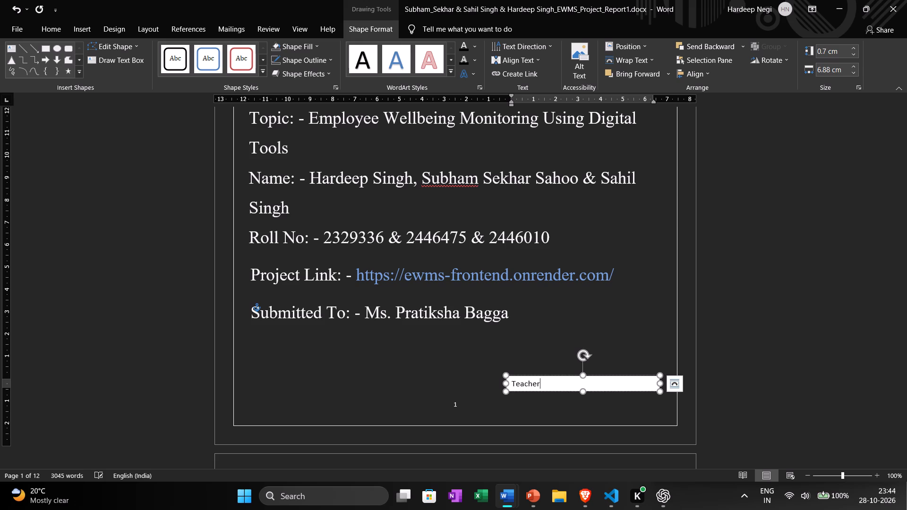
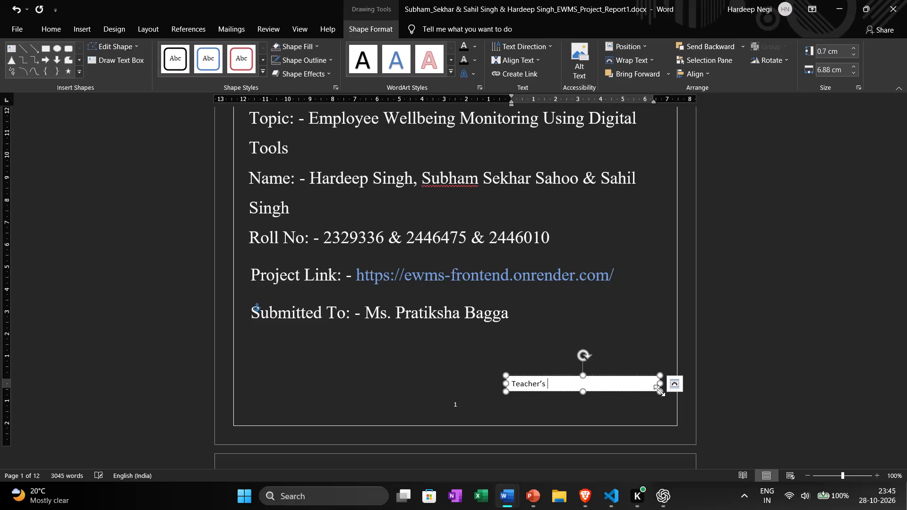
Complete the text box label as "Teacher's Signature" and set its font to Times New Roman.
key(BackSpace)
text(gnature)
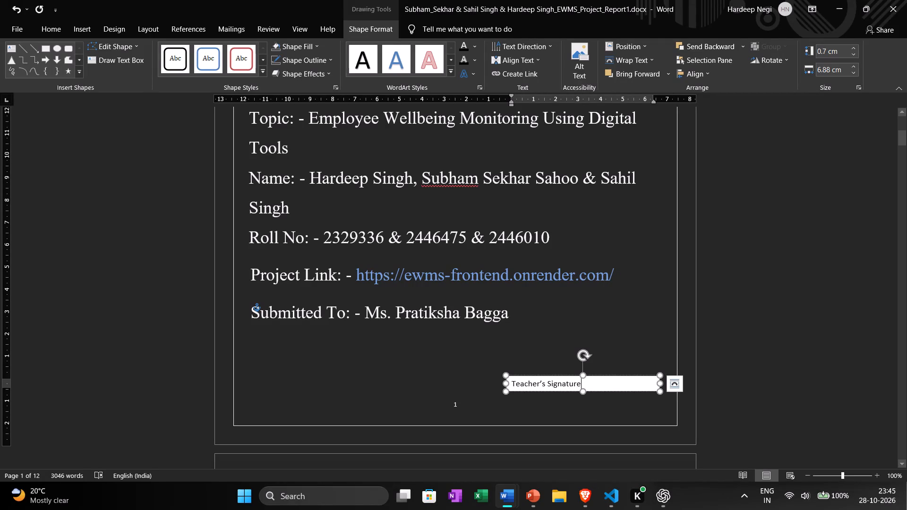
drag(583, 382, 489, 378)
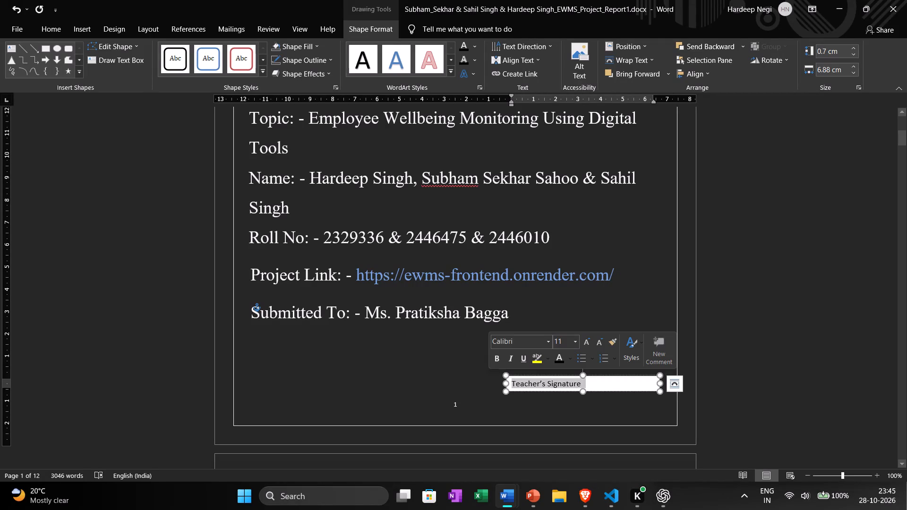
click(519, 338)
text(ti)
key(Return)
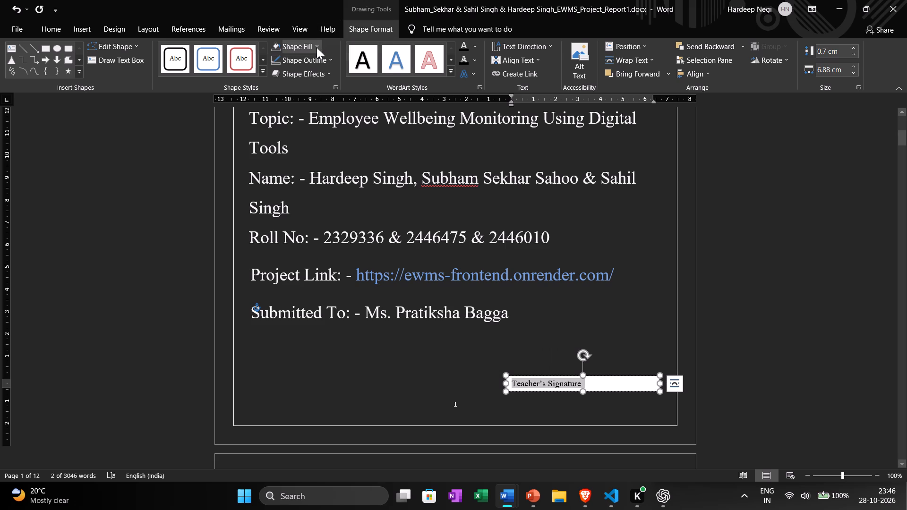
Remove the fill and the outline from the "Teacher's Signature" text box.
drag(317, 47, 289, 151)
click(289, 151)
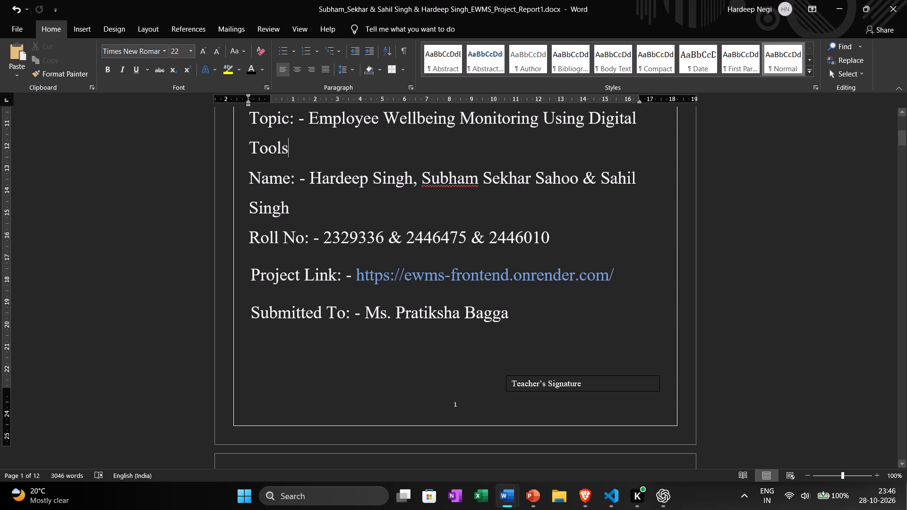
click(602, 379)
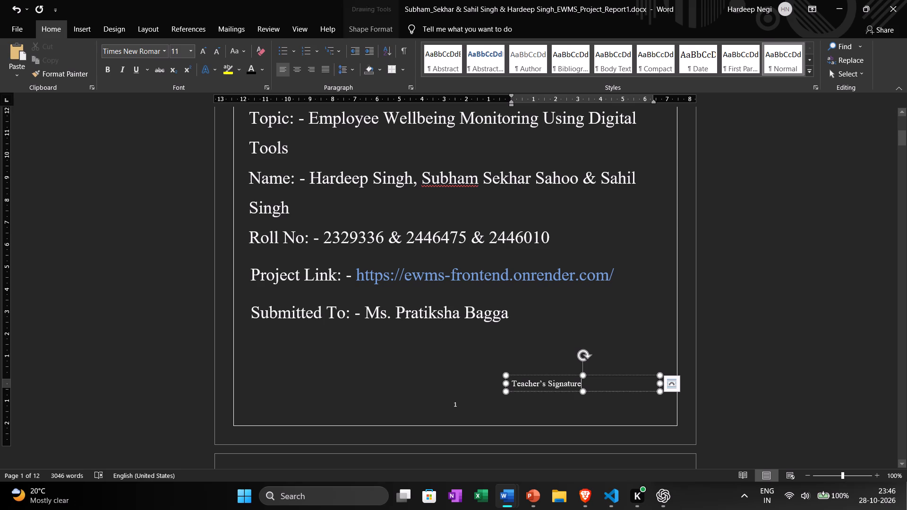
click(368, 30)
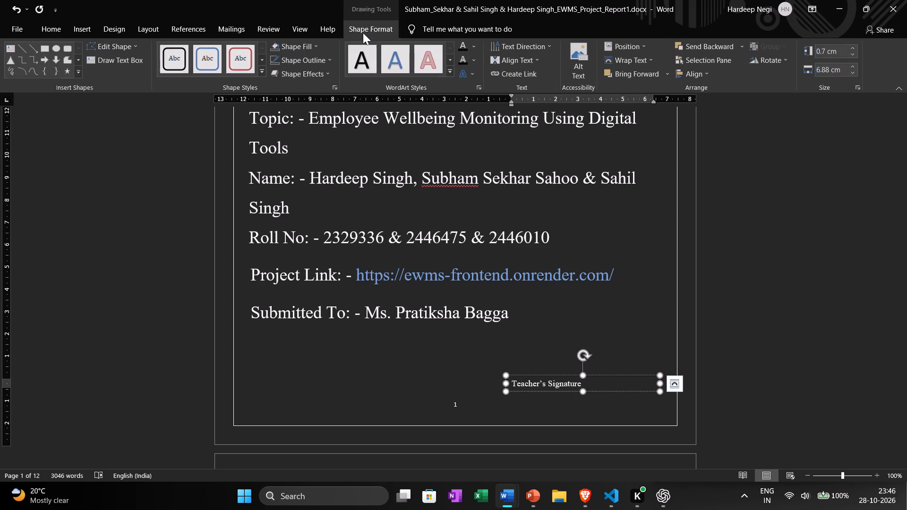
click(272, 60)
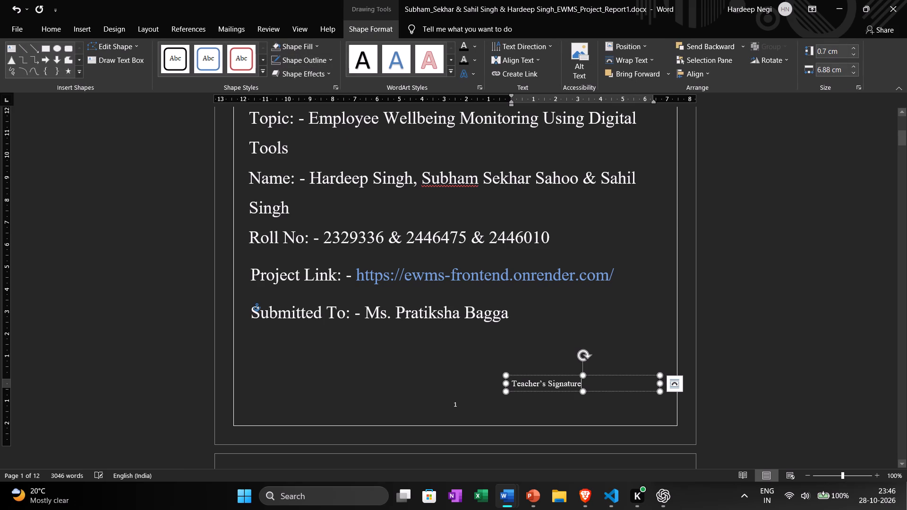
click(605, 409)
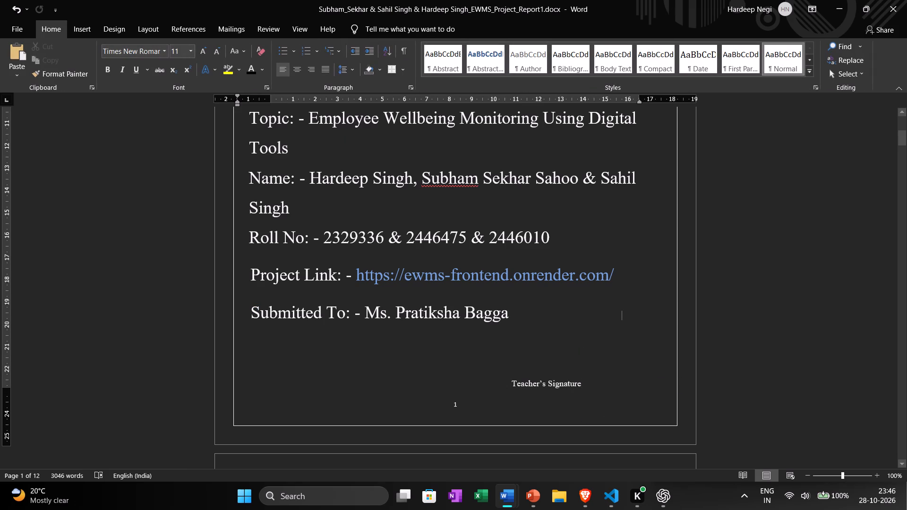
Narrow the signature text box to fit its one-line label and move it closer to the cover page's lower right corner.
click(557, 382)
drag(547, 375, 554, 375)
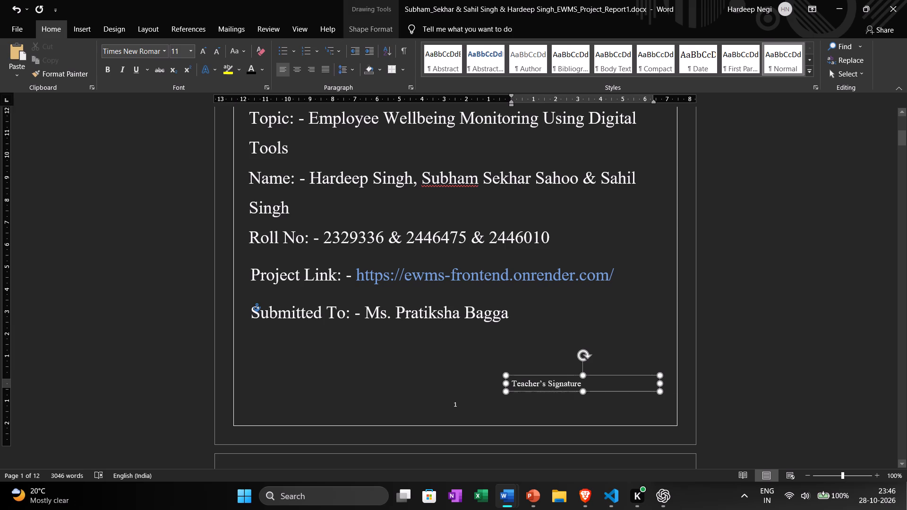
drag(554, 375, 565, 375)
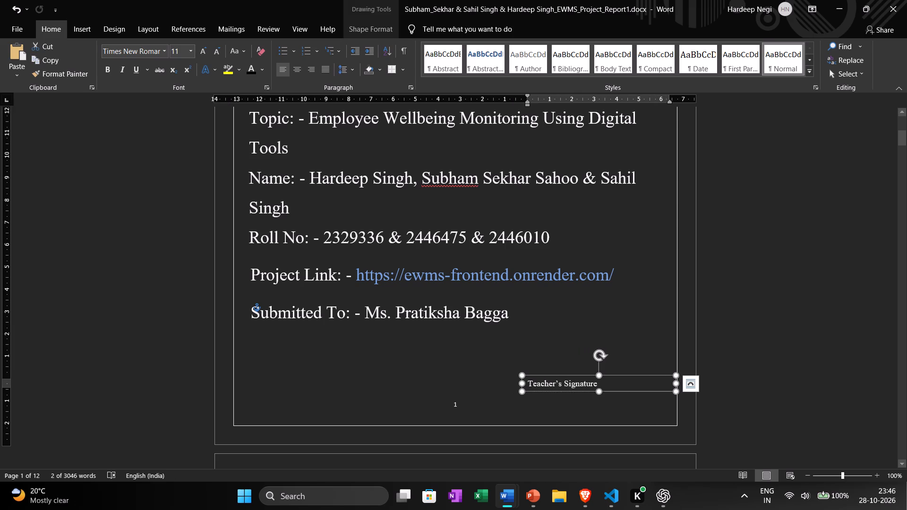
drag(676, 385, 599, 390)
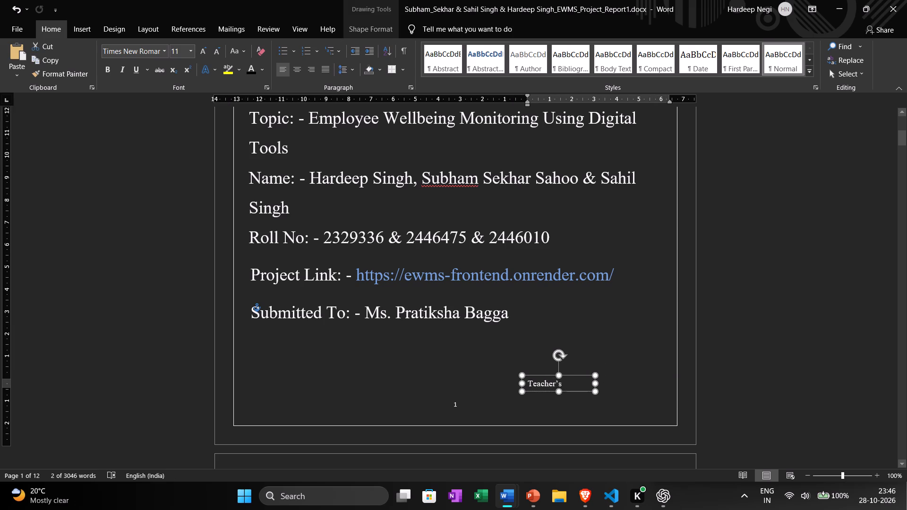
drag(599, 390, 616, 387)
drag(589, 375, 593, 376)
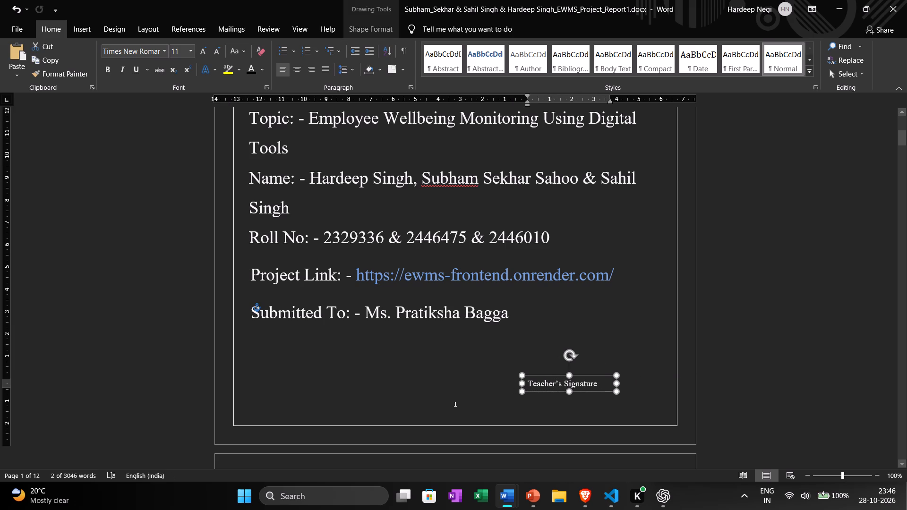
drag(593, 376, 623, 387)
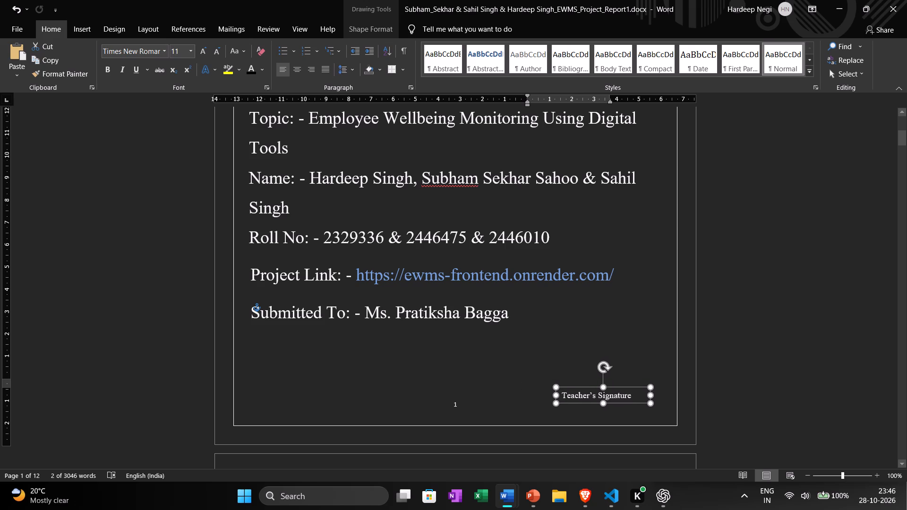
drag(623, 387, 629, 391)
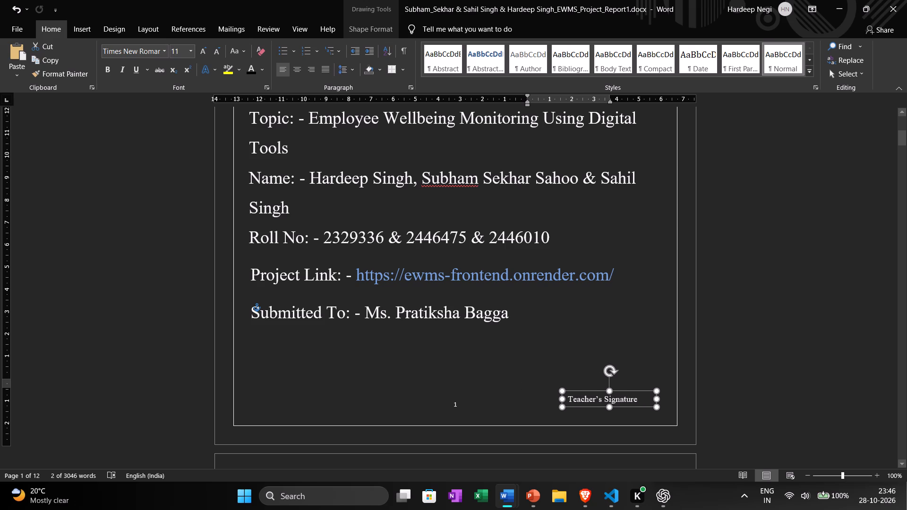
drag(629, 391, 629, 391)
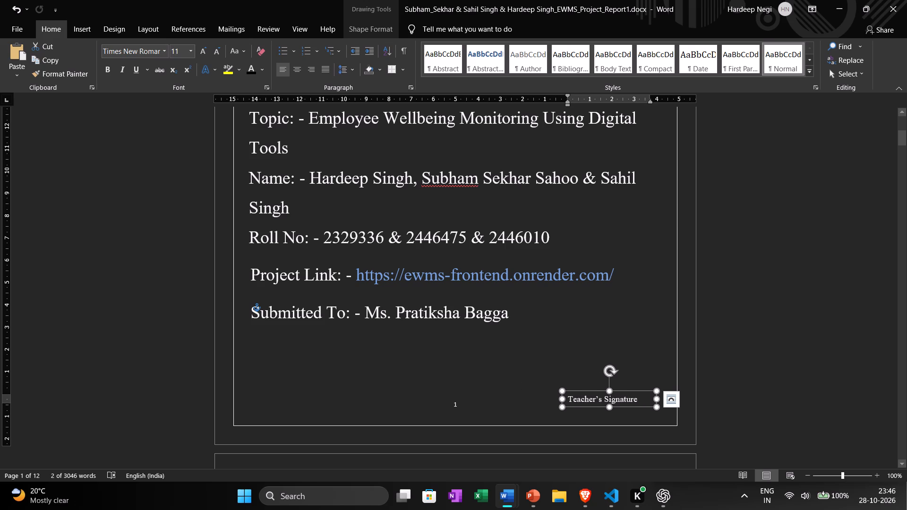
Add a blank line above "Teacher's Signature" and heighten the text box, up and down, so both lines fit.
click(564, 385)
click(564, 385)
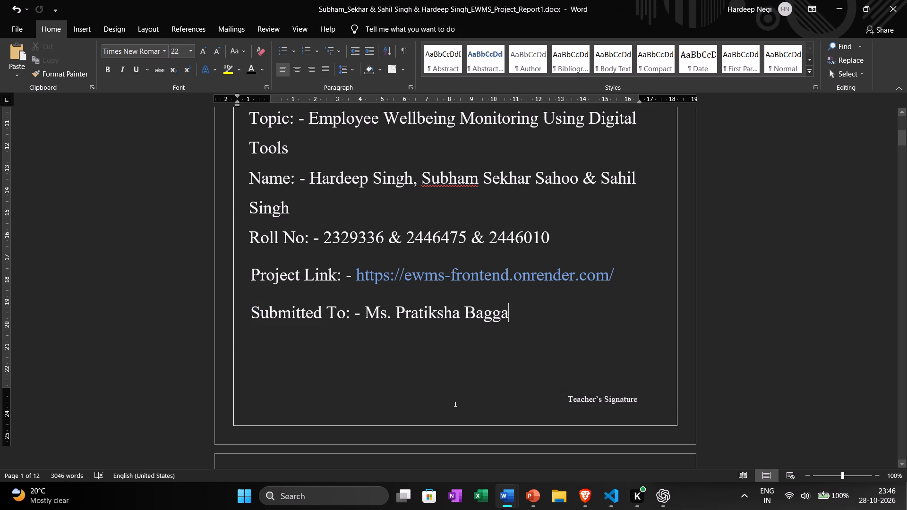
click(568, 392)
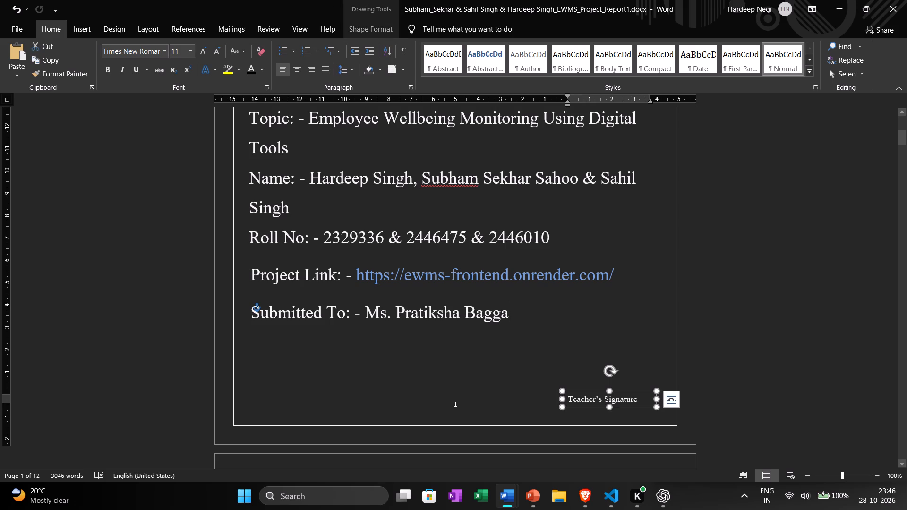
click(570, 394)
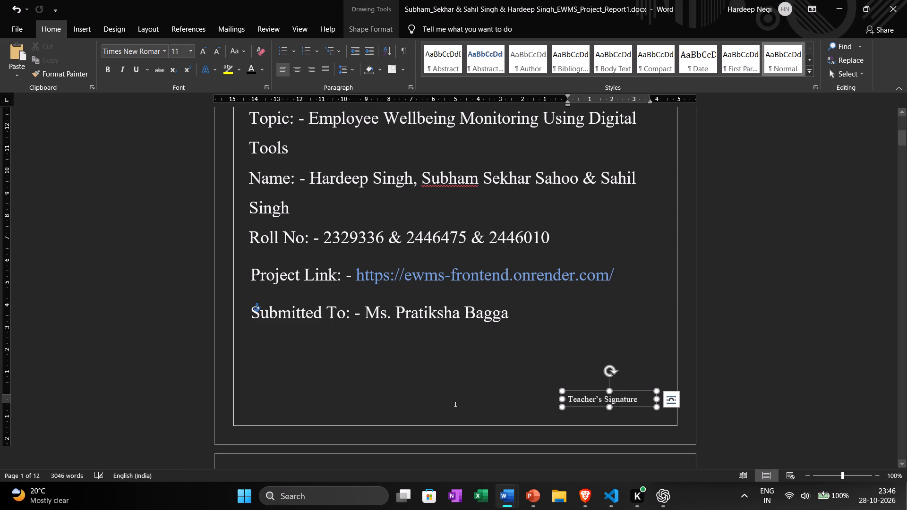
key(Up)
key(Return)
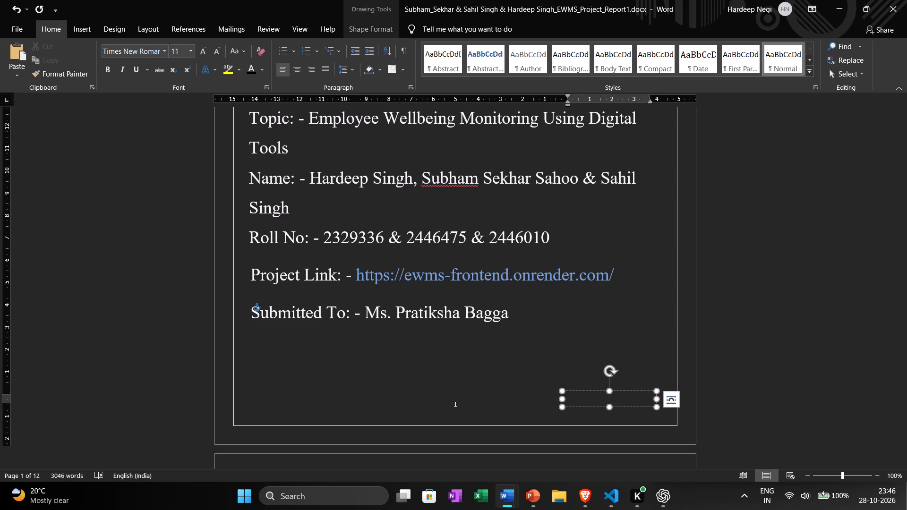
drag(612, 407, 612, 423)
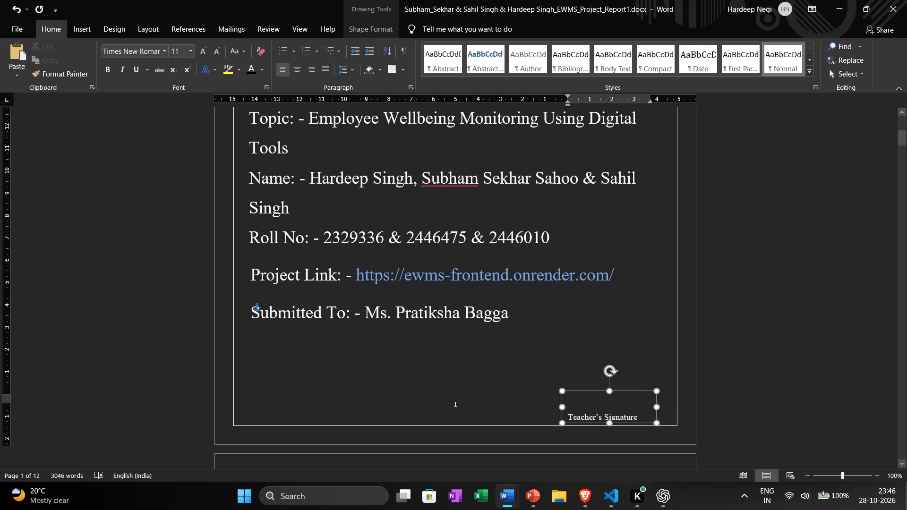
drag(612, 423, 611, 405)
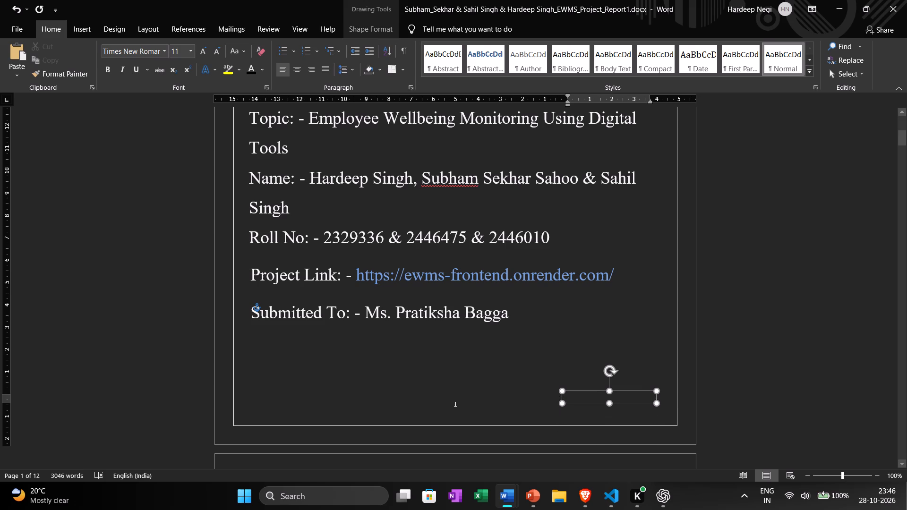
drag(611, 405, 611, 427)
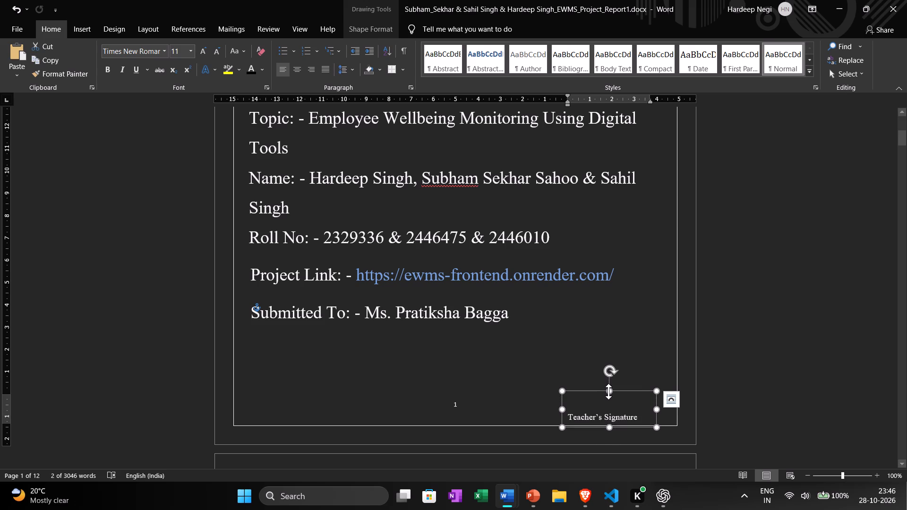
drag(608, 391, 607, 386)
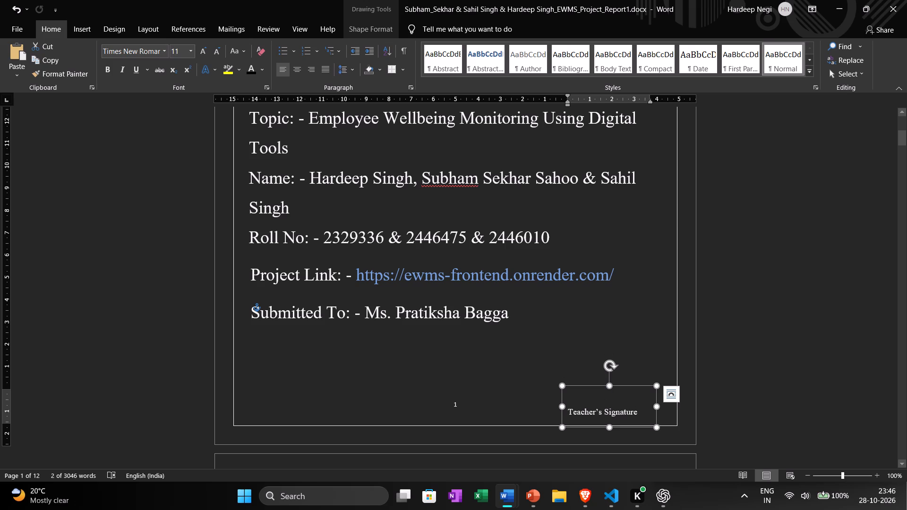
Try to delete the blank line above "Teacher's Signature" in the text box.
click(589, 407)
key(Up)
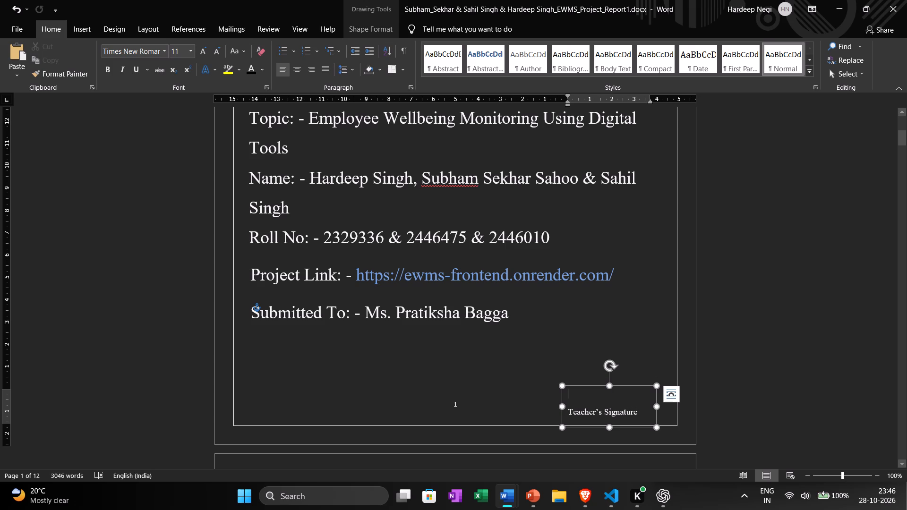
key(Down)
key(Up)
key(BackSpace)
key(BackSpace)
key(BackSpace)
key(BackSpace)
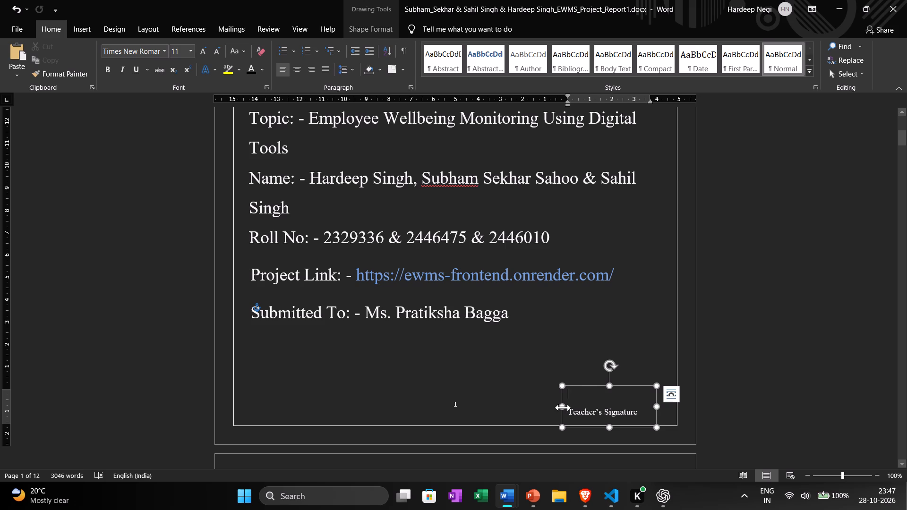
Widen the signature text box by extending its left edge toward the page number.
drag(563, 408, 526, 406)
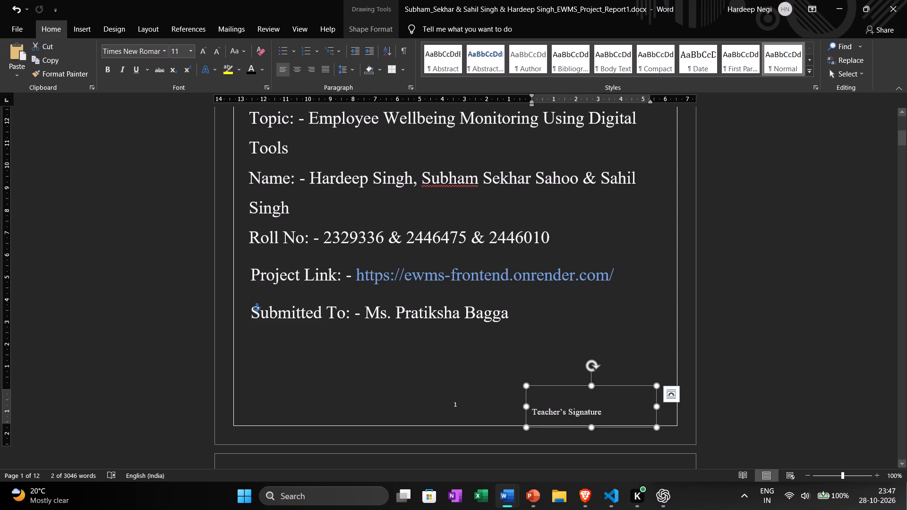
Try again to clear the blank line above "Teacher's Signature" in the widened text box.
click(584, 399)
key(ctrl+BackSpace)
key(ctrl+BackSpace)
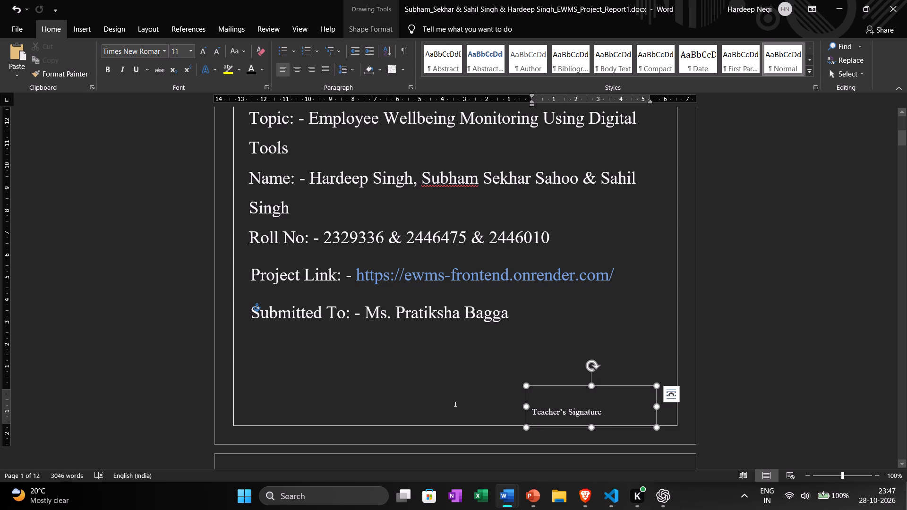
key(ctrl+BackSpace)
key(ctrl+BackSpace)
Extend the signature text box's lower right corner almost to the page's right edge and place the cursor before "Teacher's".
drag(657, 429, 674, 416)
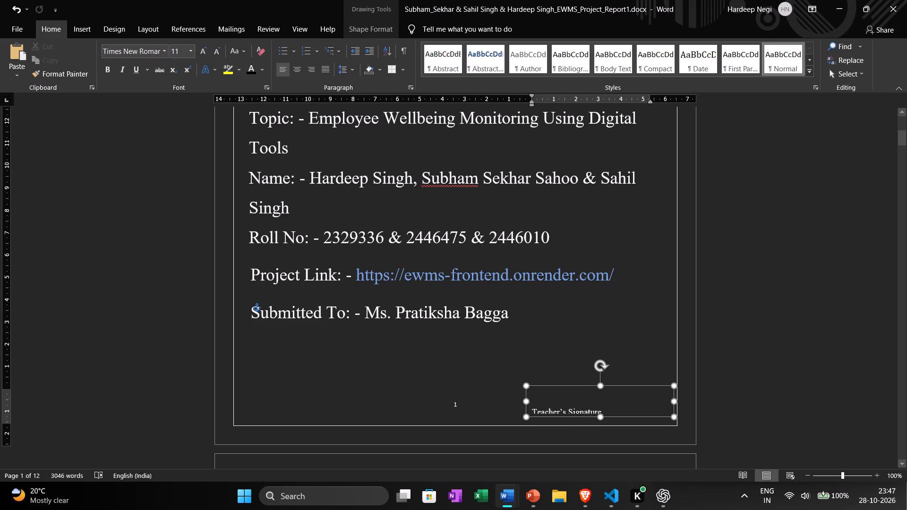
drag(674, 416, 698, 433)
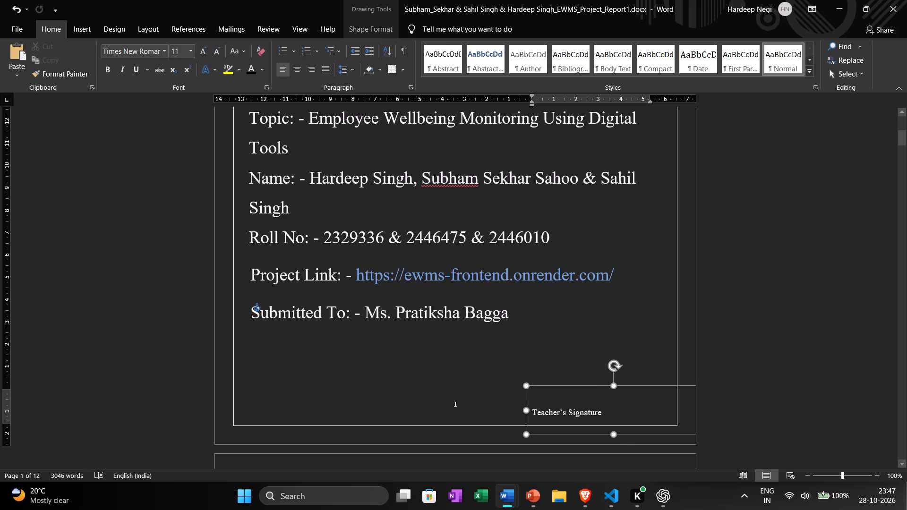
drag(698, 433, 693, 434)
click(534, 413)
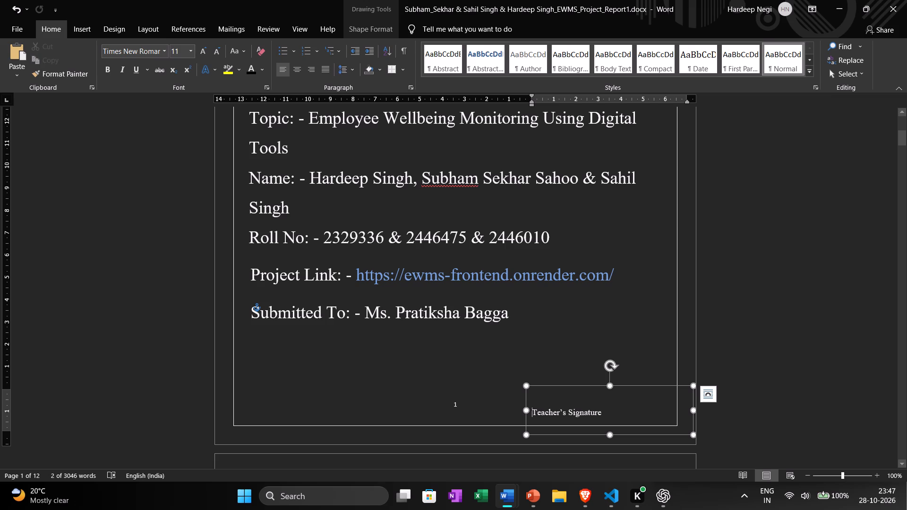
Remove the blank line above "Teacher's Signature" and shrink the text box to fit tightly around that text.
key(BackSpace)
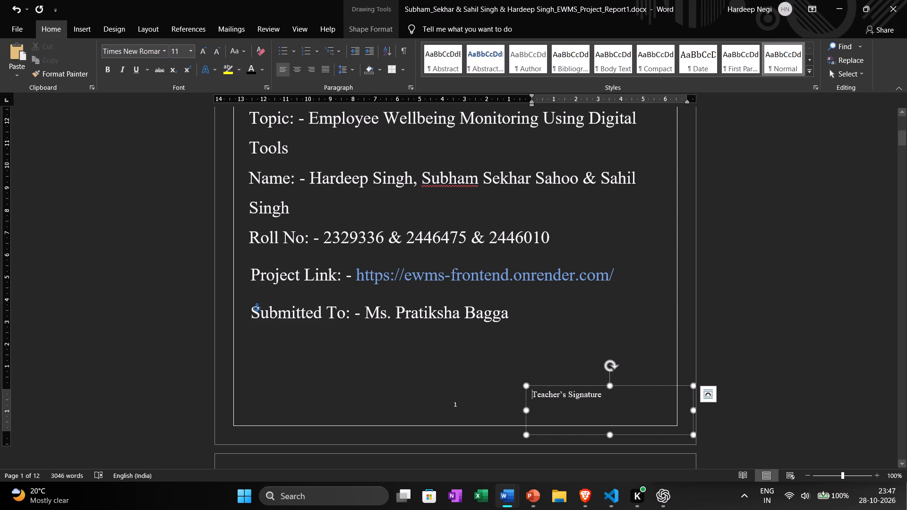
drag(691, 434, 624, 406)
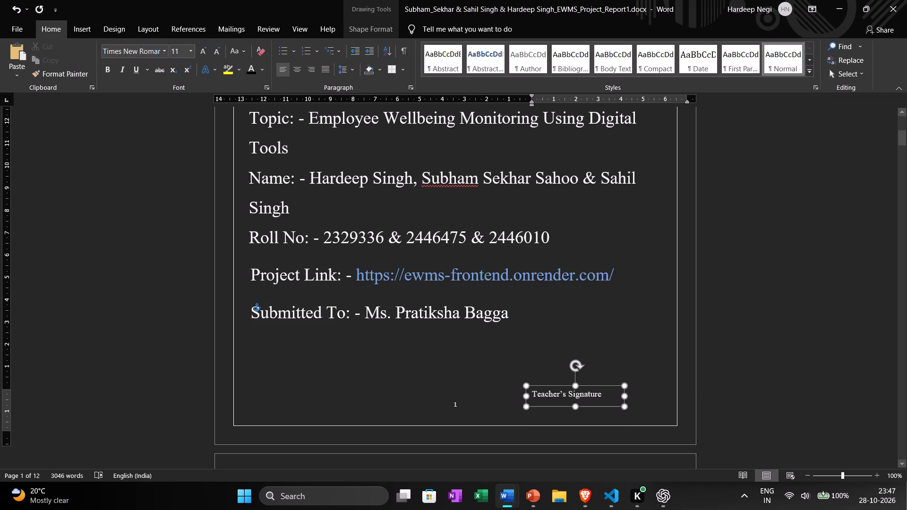
drag(624, 406, 608, 402)
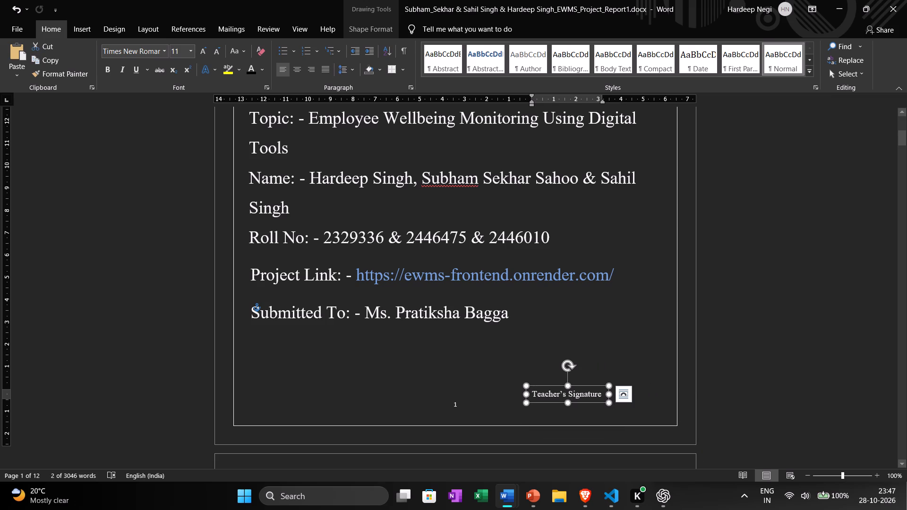
Move the signature text box toward the cover page's lower right corner, inside the border and about level with the page number.
drag(590, 388, 629, 389)
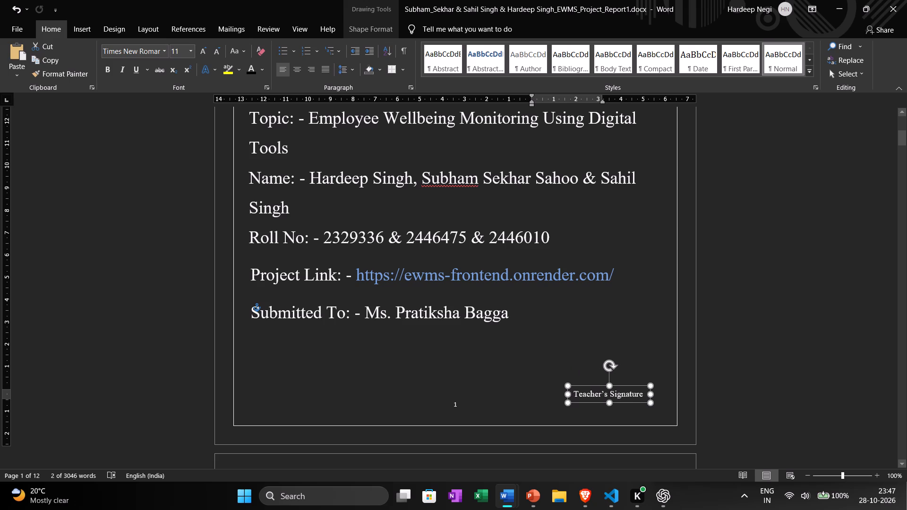
drag(629, 389, 629, 395)
click(742, 389)
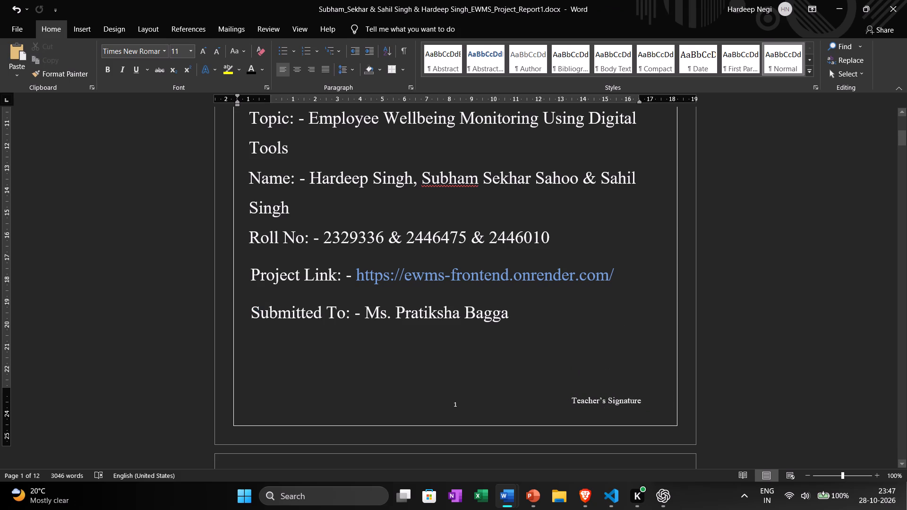
Review the whole report from the cover page through the contents, sections, tables and workflow diagram to the references on page 12.
scroll(742, 389, up, 1)
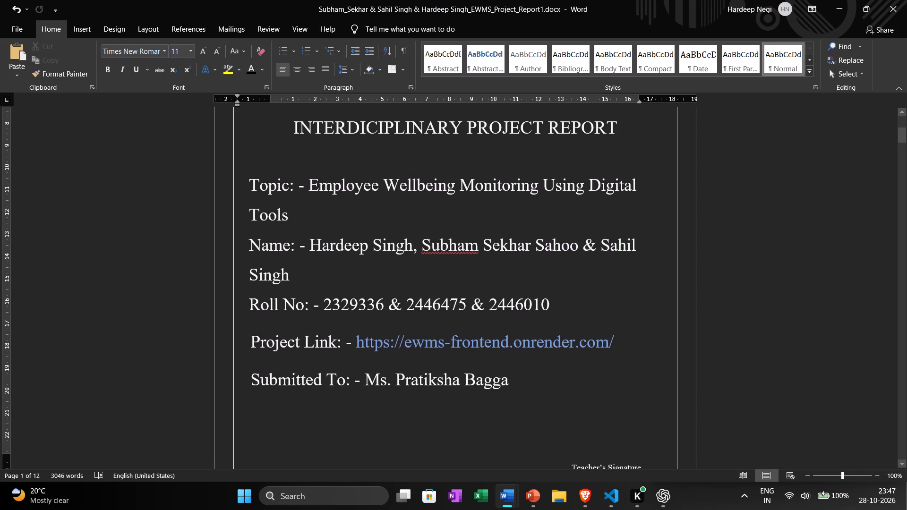
scroll(742, 389, up, 1)
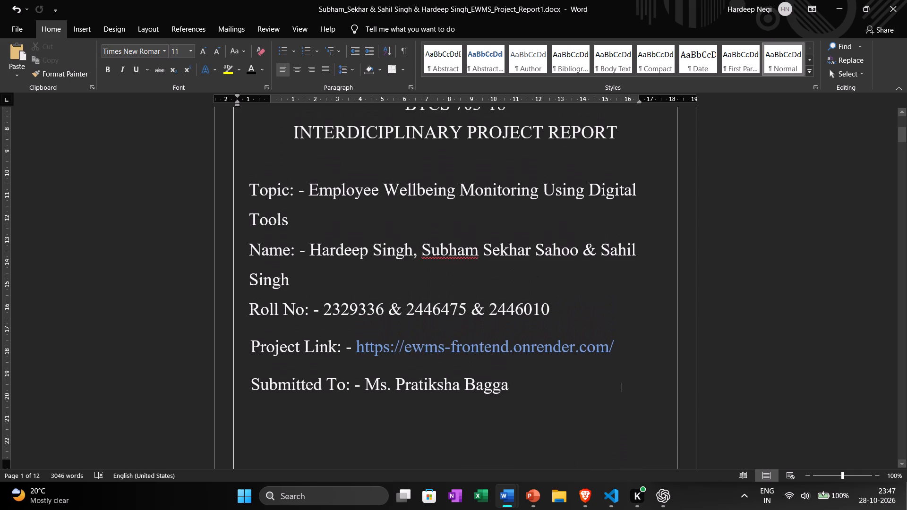
scroll(742, 389, up, 1)
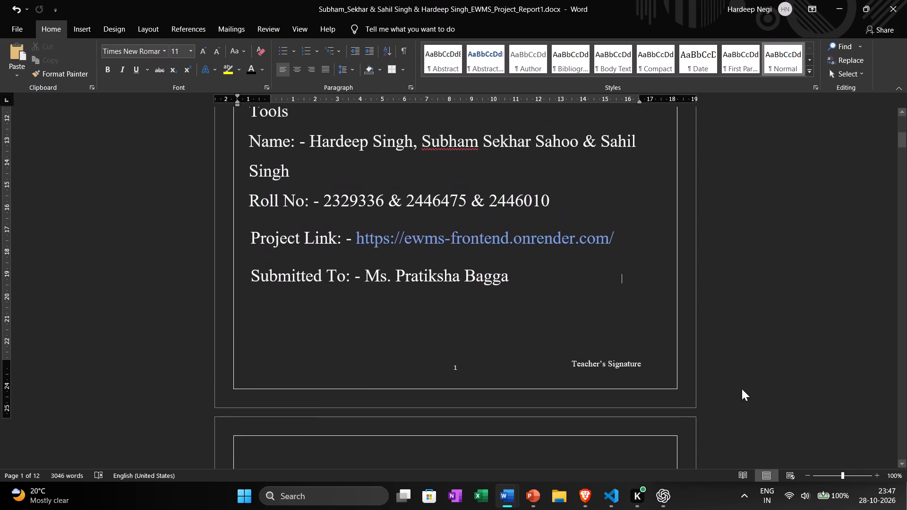
scroll(742, 389, up, 1)
scroll(742, 389, down, 1)
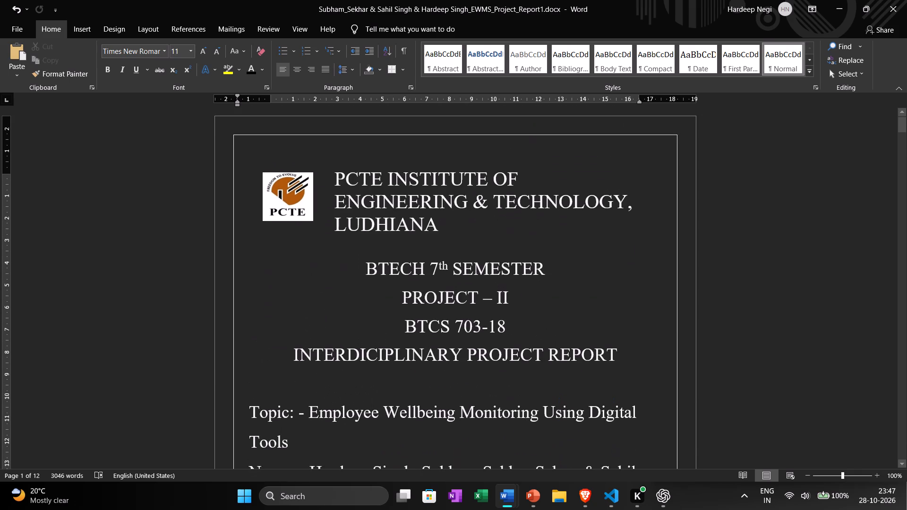
scroll(742, 389, down, 2)
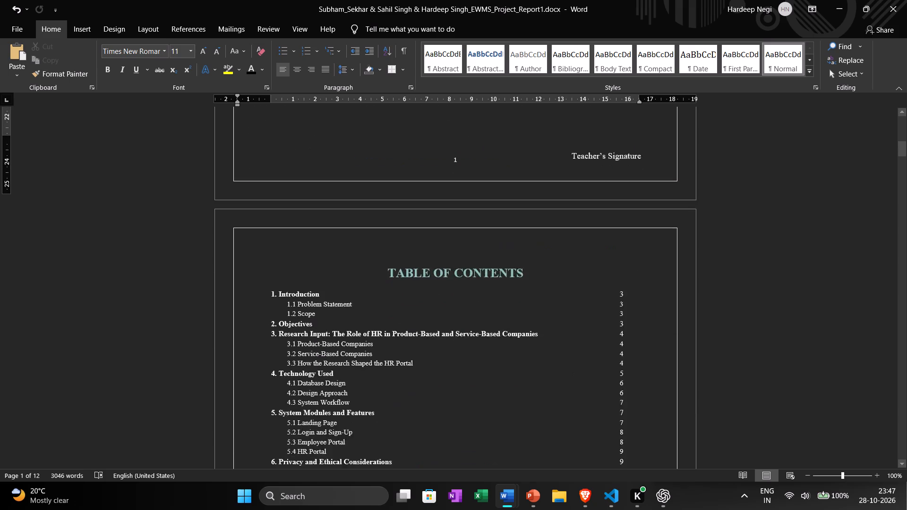
scroll(742, 389, down, 4)
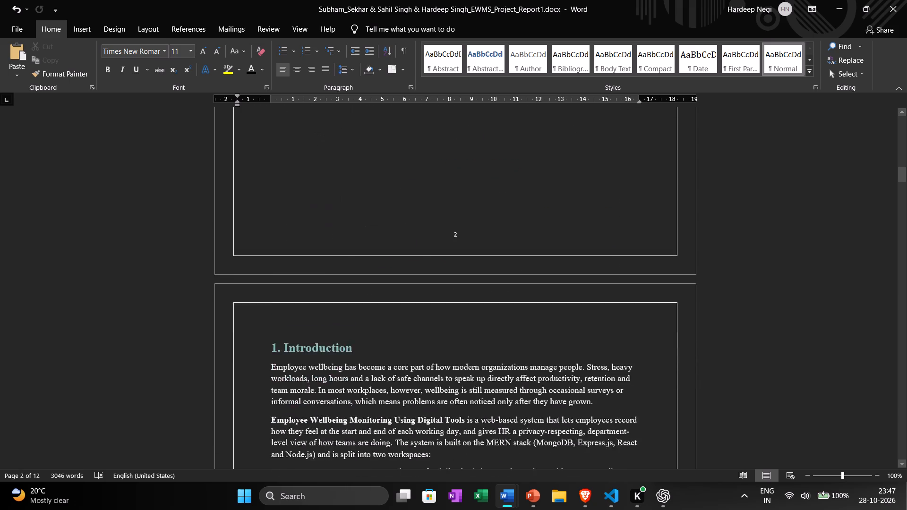
scroll(742, 389, down, 3)
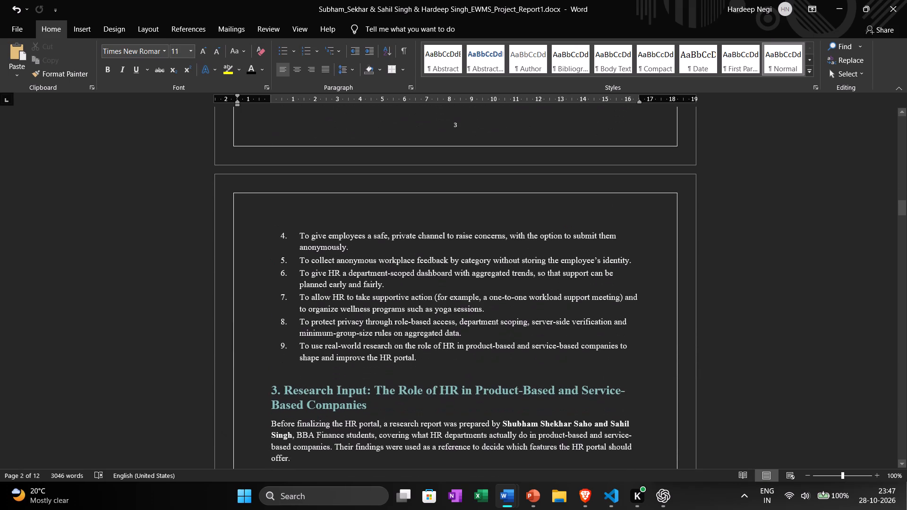
scroll(742, 389, down, 2)
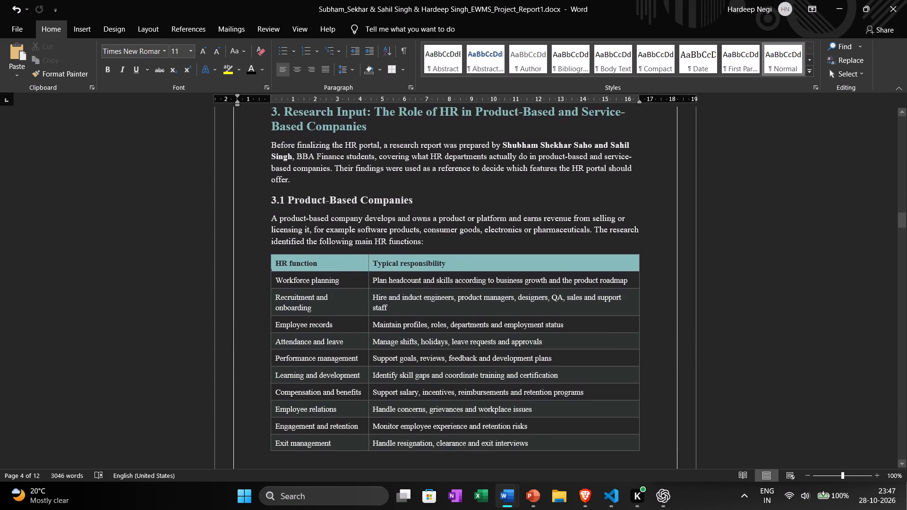
scroll(742, 389, down, 2)
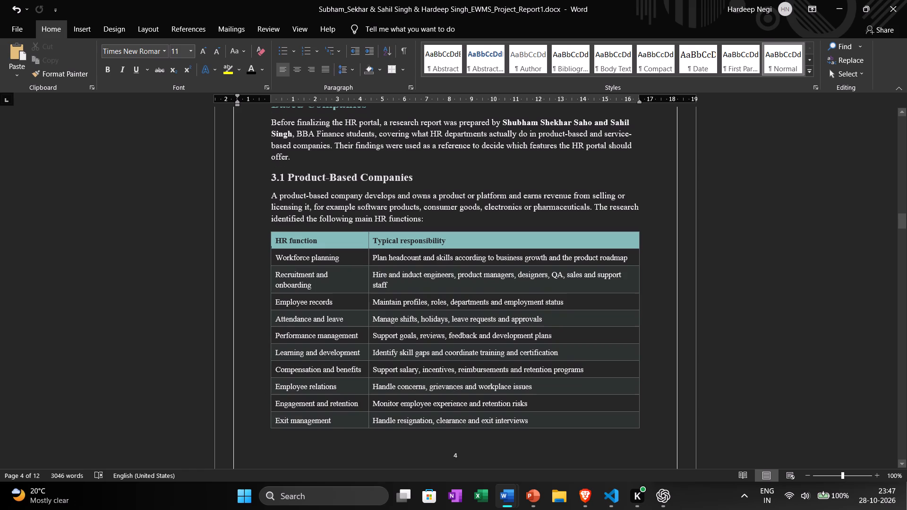
scroll(742, 389, down, 1)
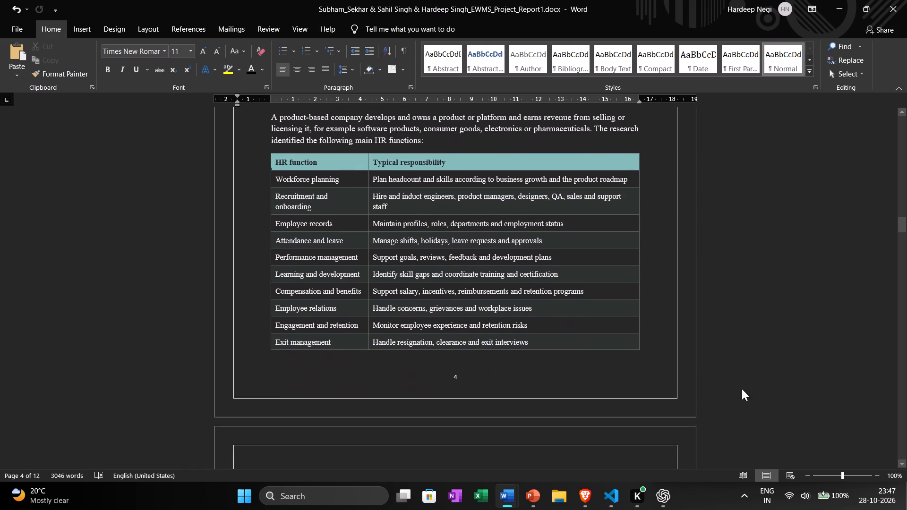
scroll(742, 389, down, 3)
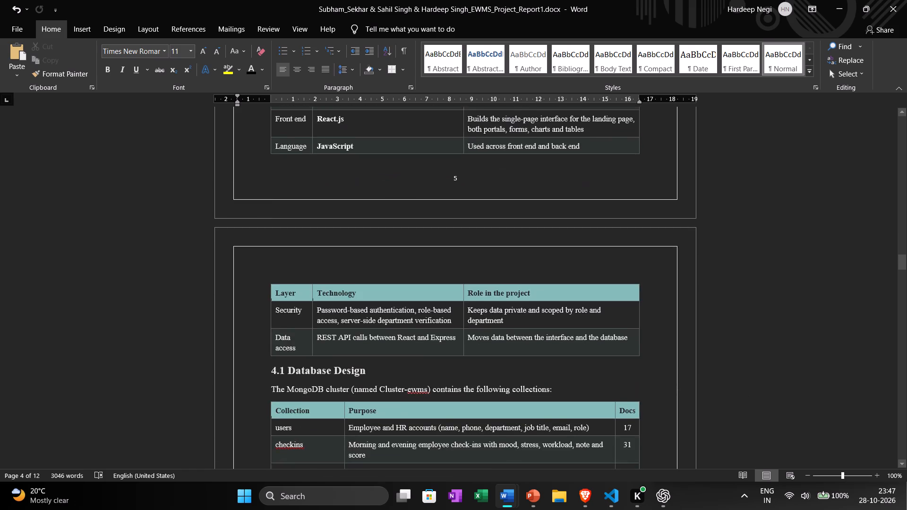
scroll(742, 389, down, 4)
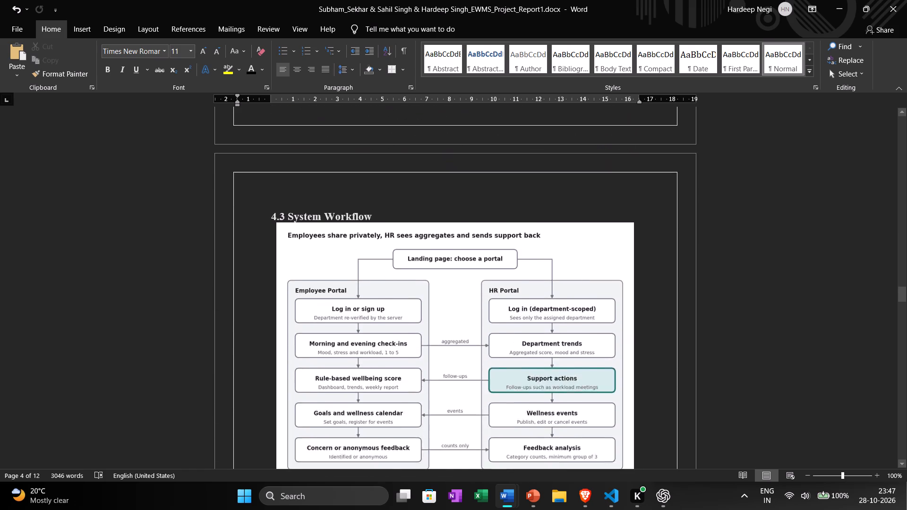
scroll(742, 389, down, 3)
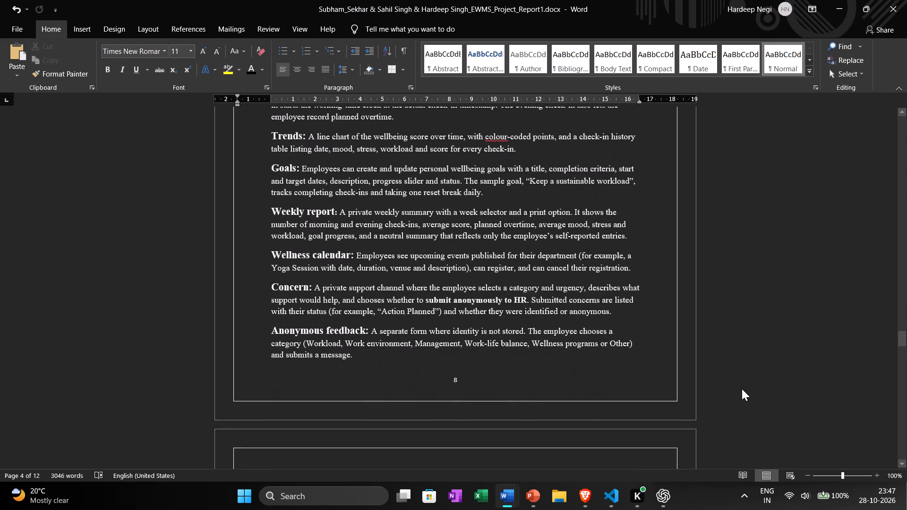
scroll(742, 389, down, 3)
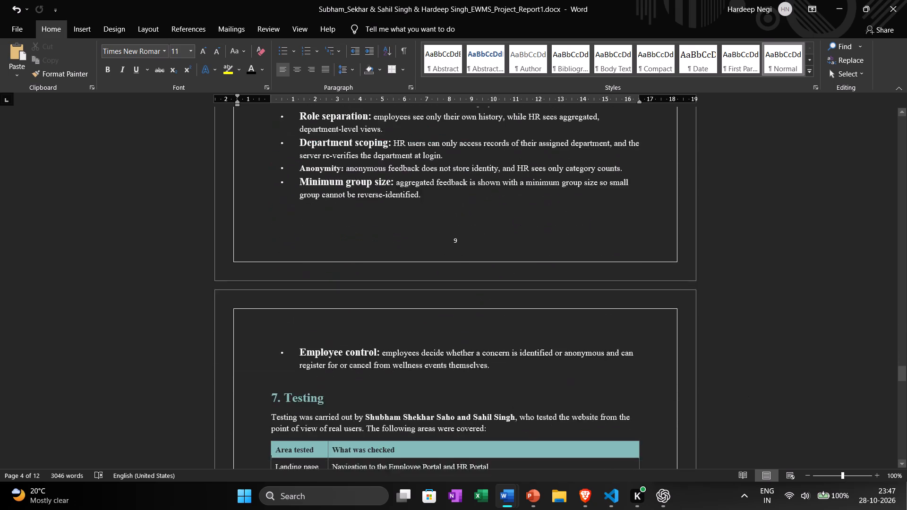
scroll(742, 389, down, 3)
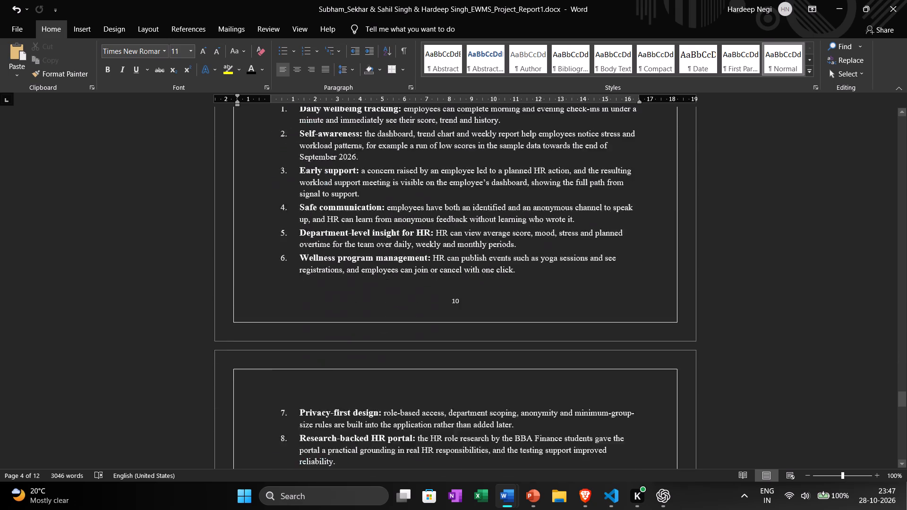
scroll(742, 389, down, 3)
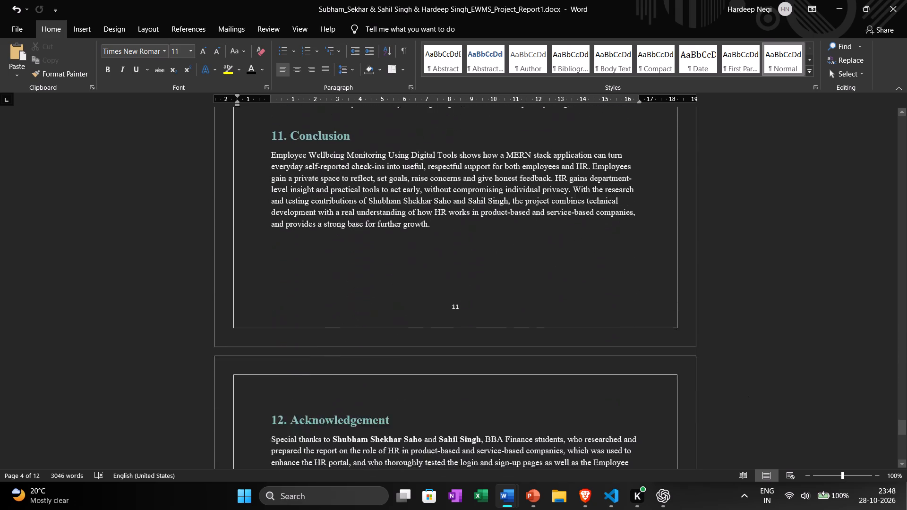
scroll(742, 389, down, 2)
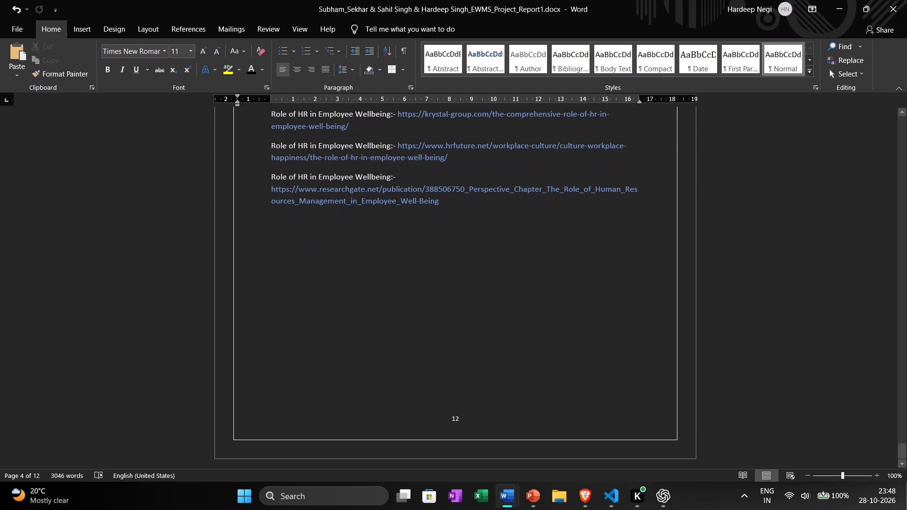
scroll(742, 389, down, 1)
Recheck the top of the cover page and the references on the report's last page.
scroll(742, 389, up, 2)
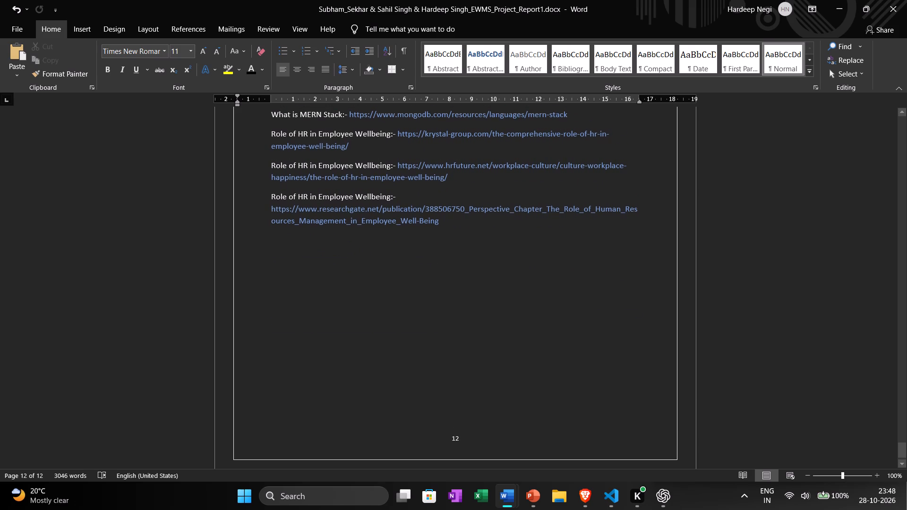
scroll(742, 389, up, 15)
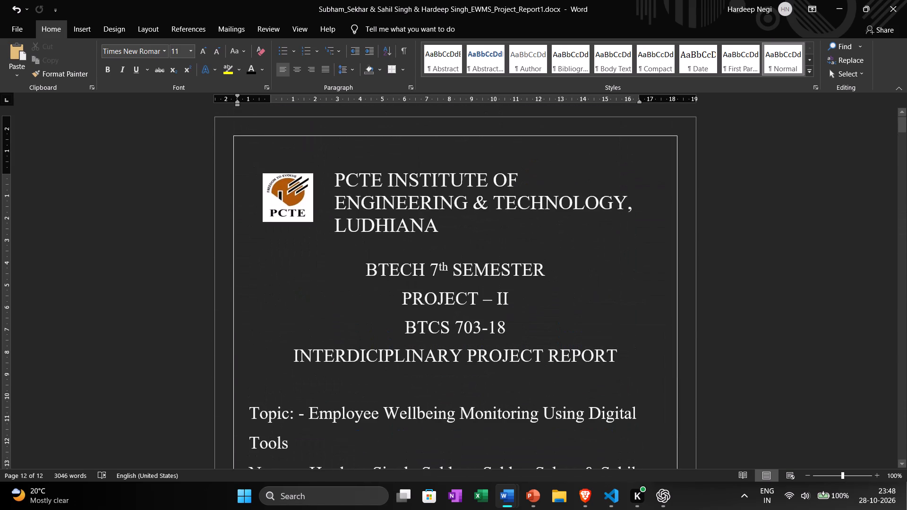
scroll(742, 389, up, 1)
scroll(742, 389, down, 16)
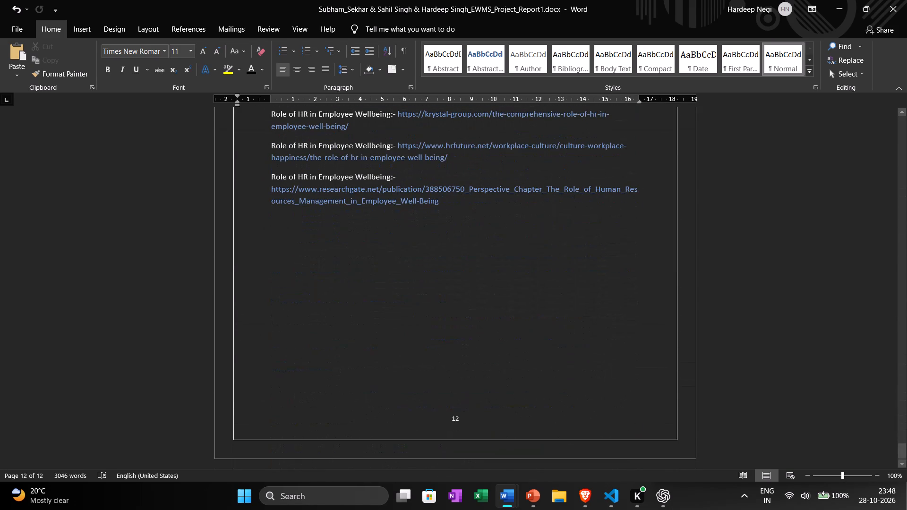
scroll(742, 389, down, 1)
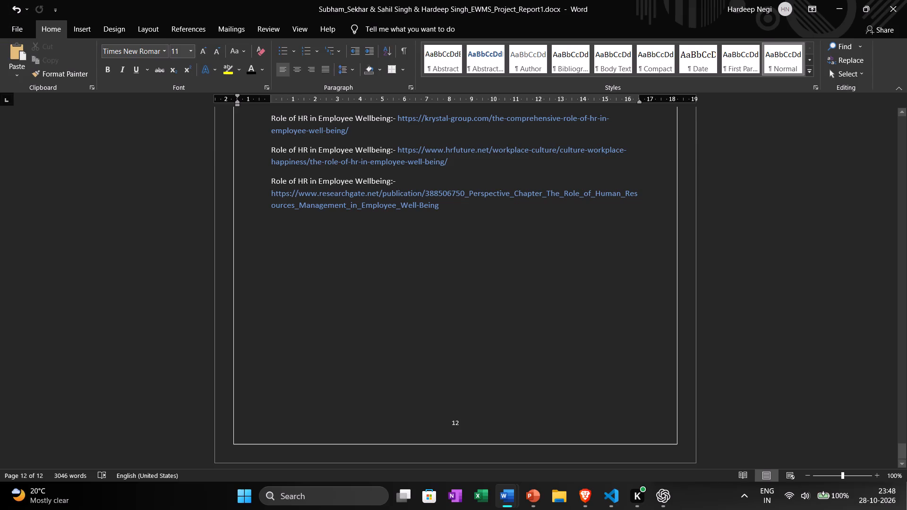
Start saving a copy in the Report folder, cutting the first two students' names so the file name begins with the third student's.
click(11, 28)
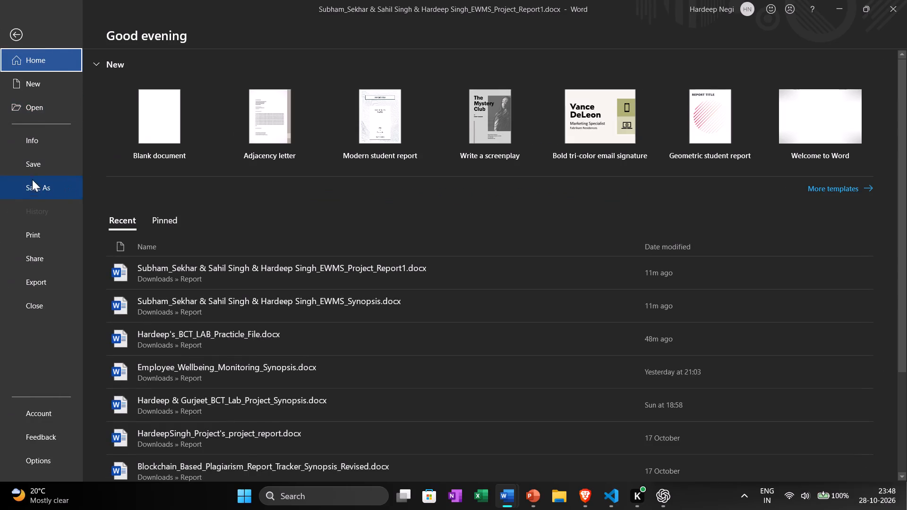
click(33, 186)
click(372, 128)
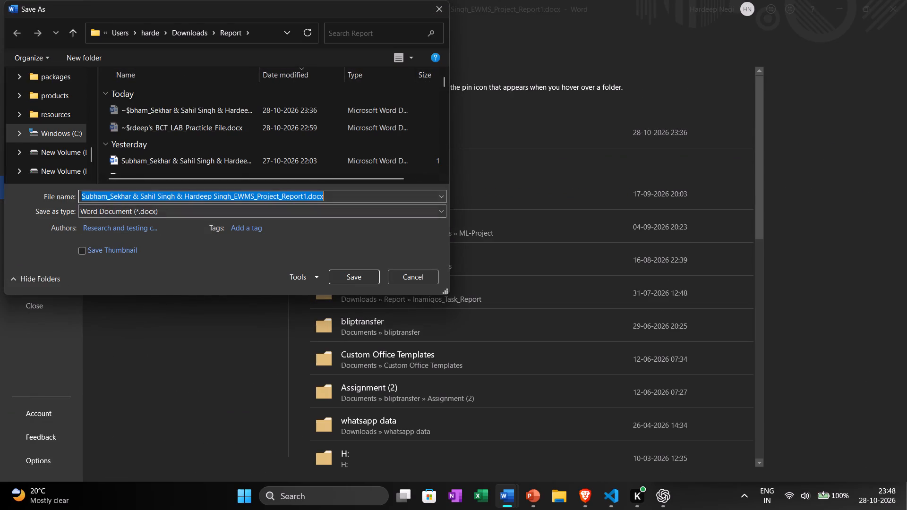
click(182, 195)
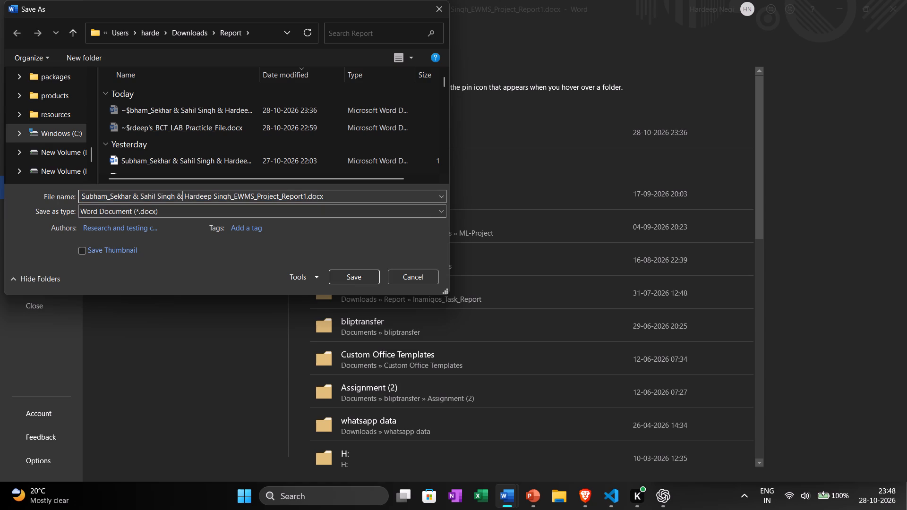
click(183, 196)
drag(183, 196, 66, 200)
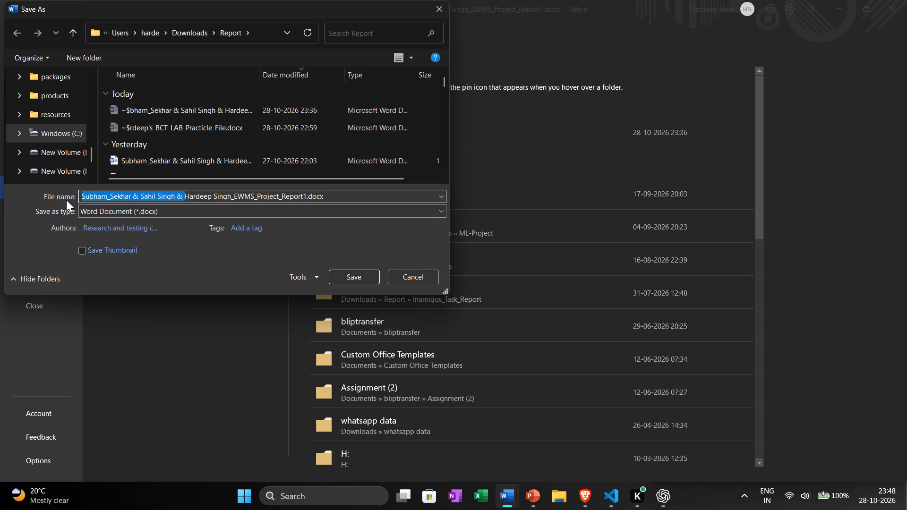
key(BackSpace)
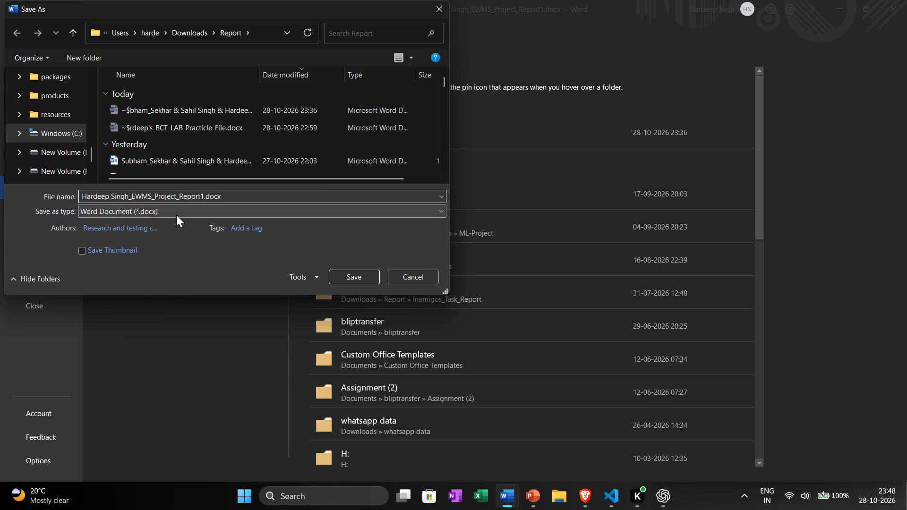
Save the copy as a Word document in the Report folder under the shortened file name ending in EWMS_Project_Report1.
click(353, 275)
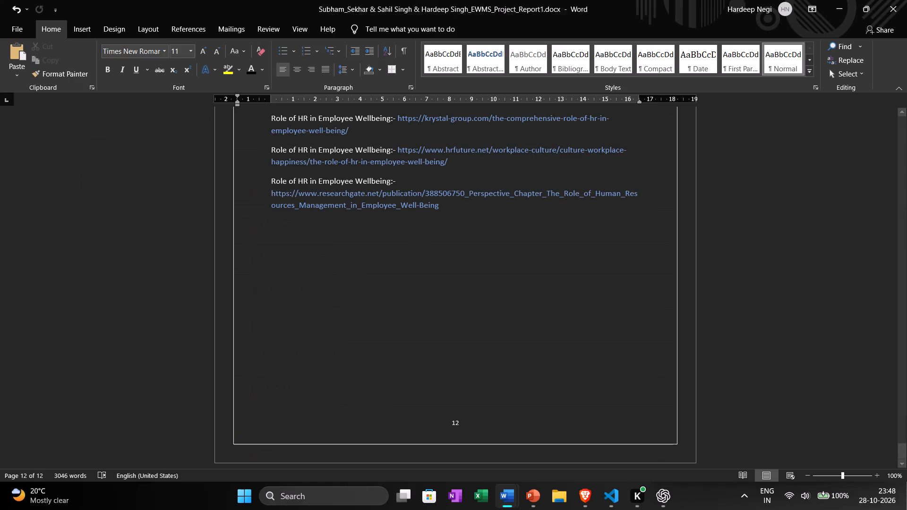
Review the saved copy from the cover page details and teacher's signature box through the sections to the acknowledgement and references.
scroll(502, 299, up, 10)
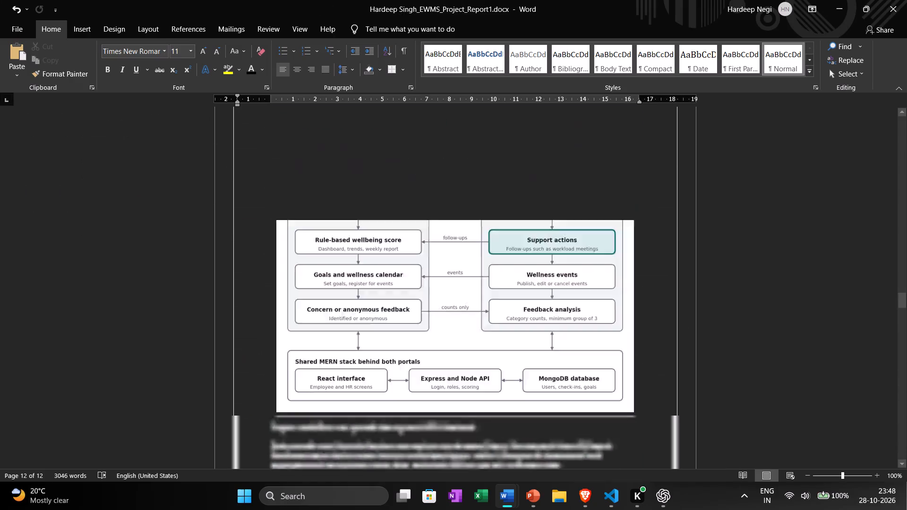
scroll(502, 299, up, 6)
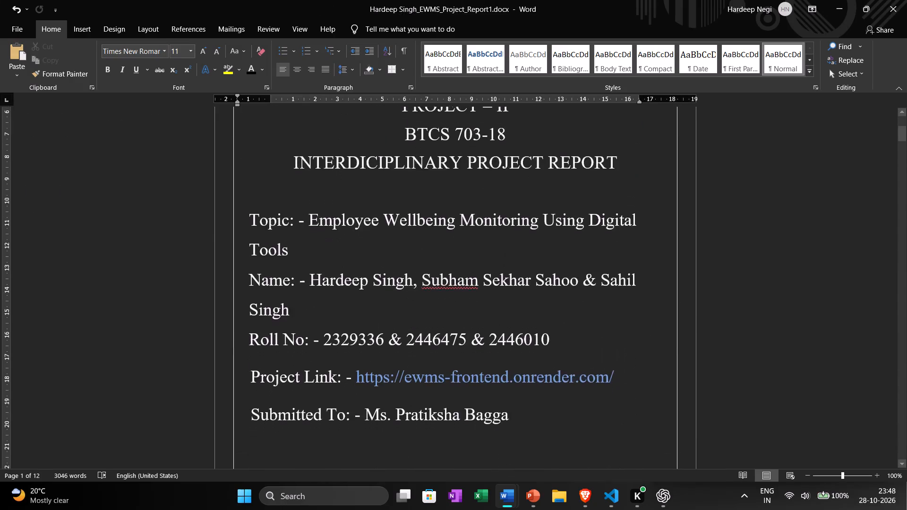
scroll(502, 299, down, 1)
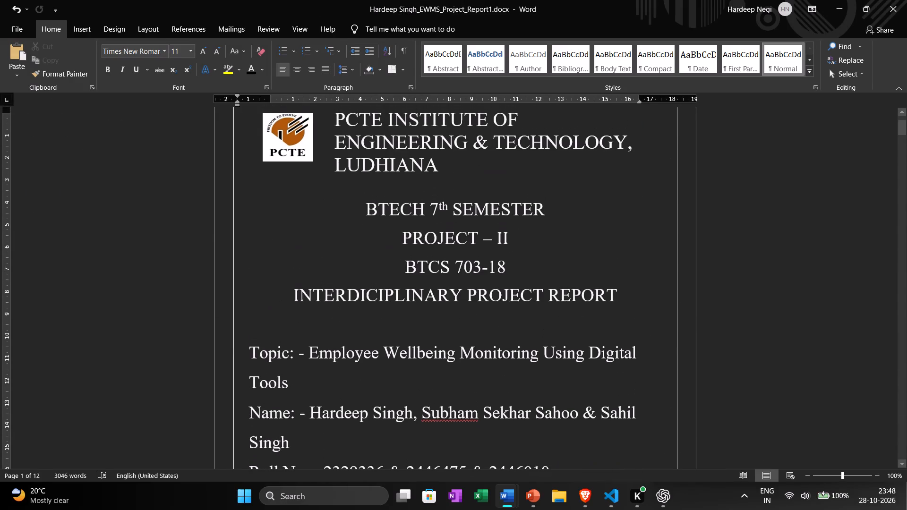
scroll(502, 299, down, 1)
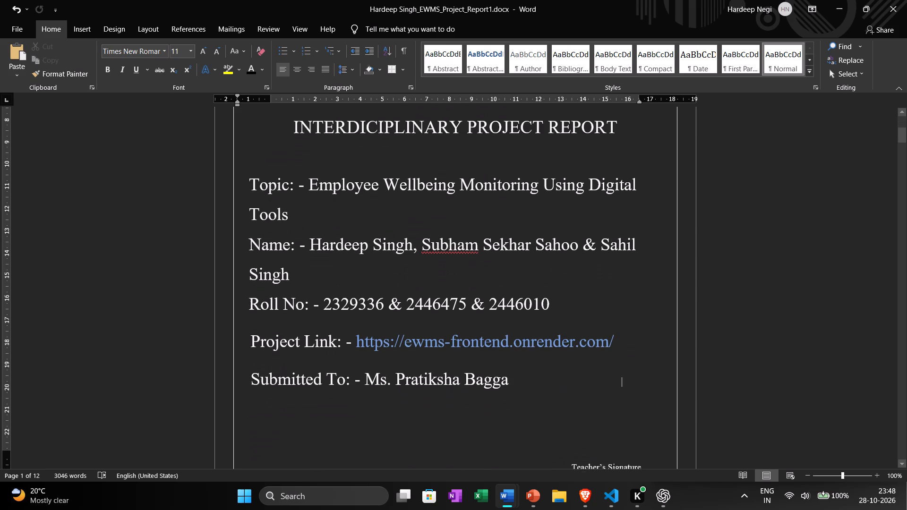
scroll(502, 299, down, 4)
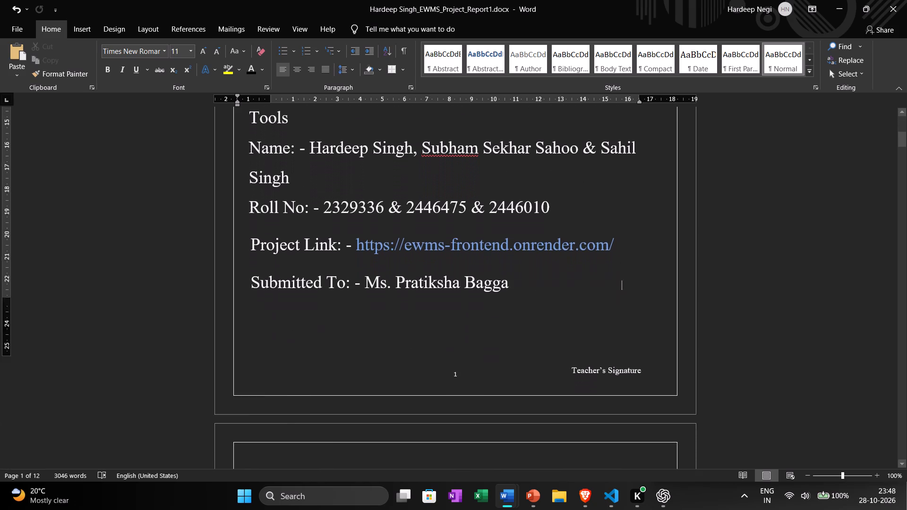
scroll(502, 299, down, 8)
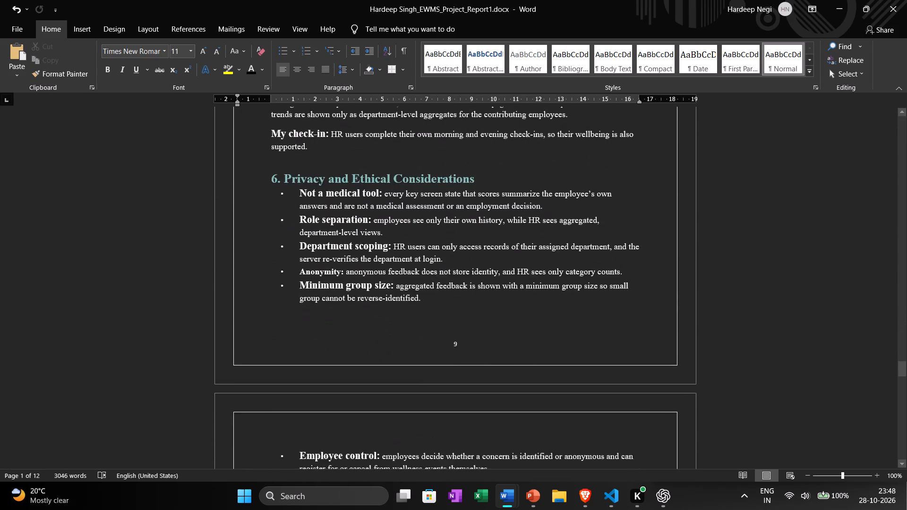
scroll(502, 299, down, 3)
scroll(502, 299, up, 1)
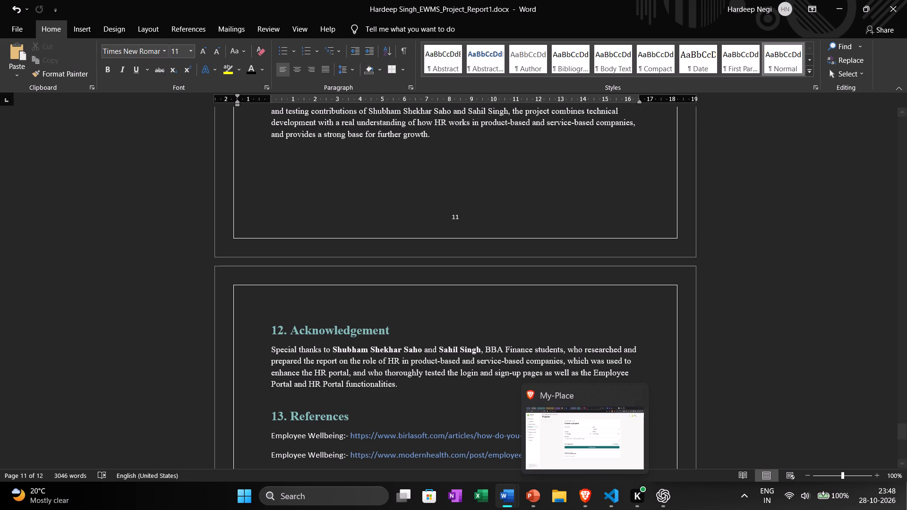
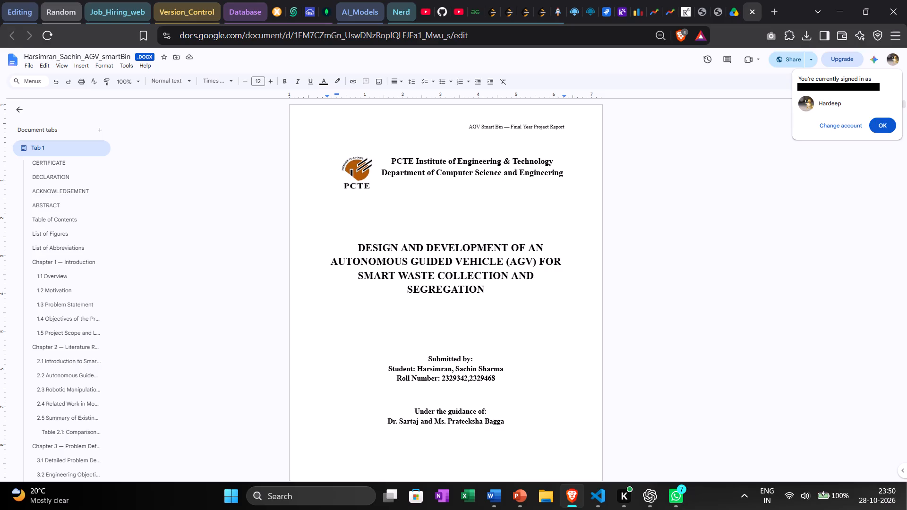
Review the AGV smart bin report's front matter, from the cover page and certificate through the abstract to the table of contents.
scroll(327, 365, down, 6)
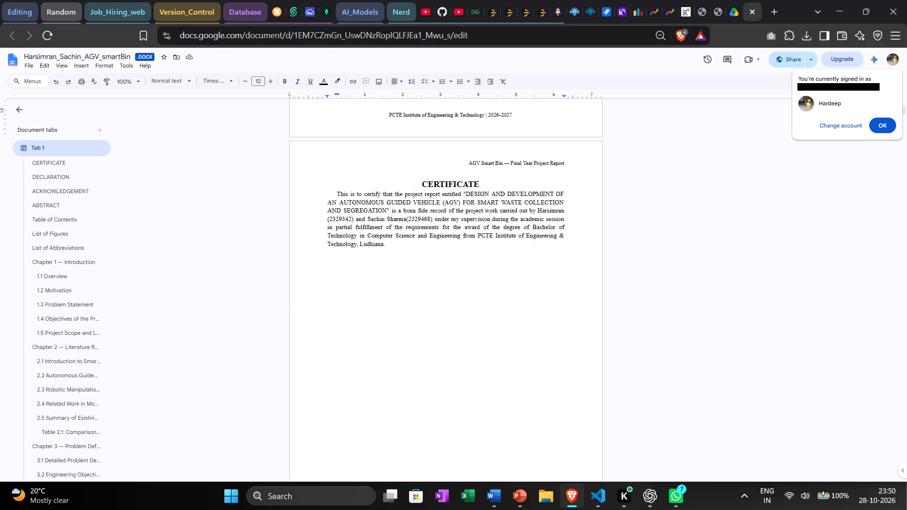
scroll(327, 365, down, 1)
scroll(327, 365, up, 1)
scroll(327, 365, down, 1)
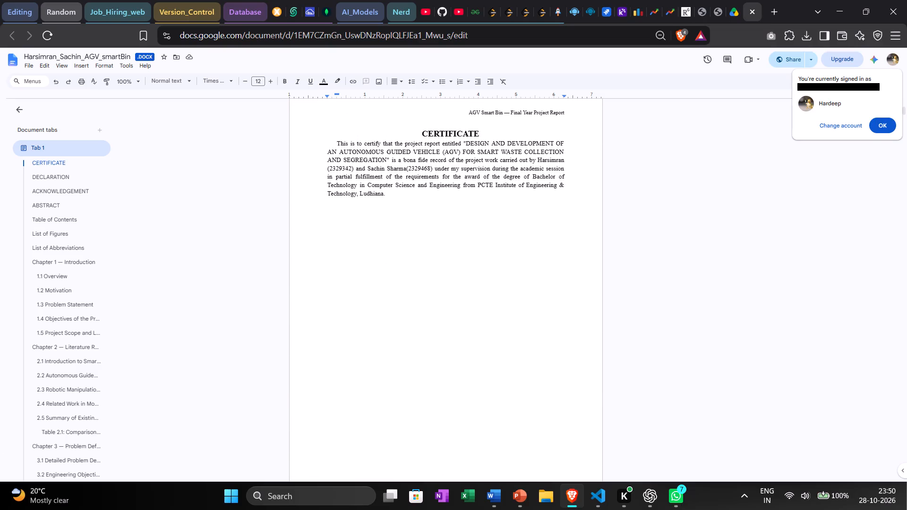
scroll(327, 365, down, 5)
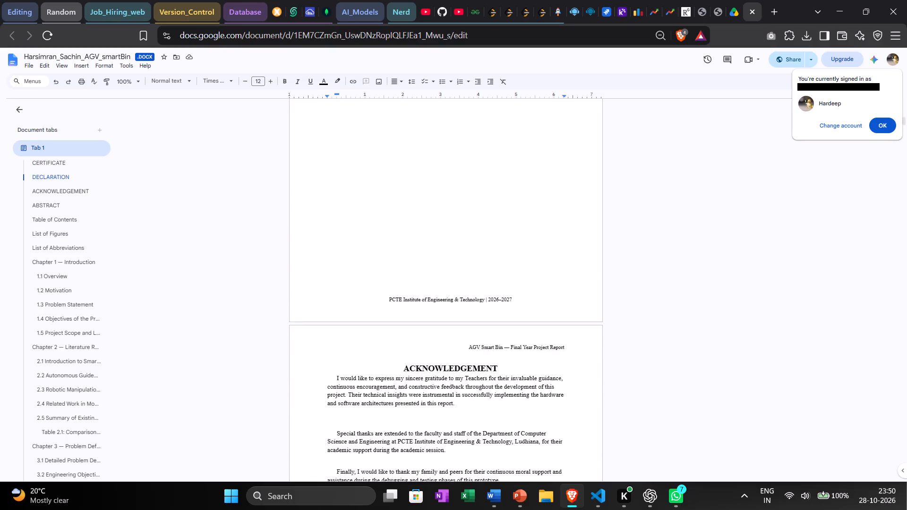
scroll(327, 365, down, 9)
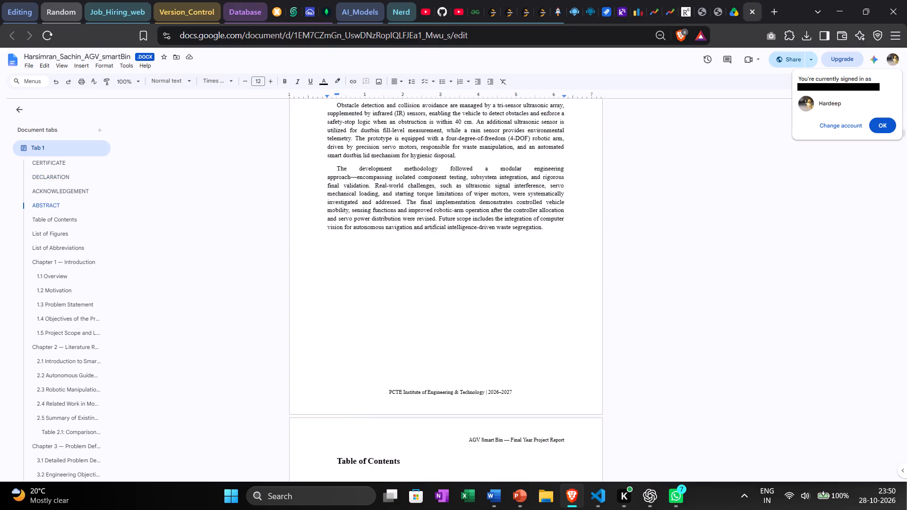
scroll(327, 365, down, 10)
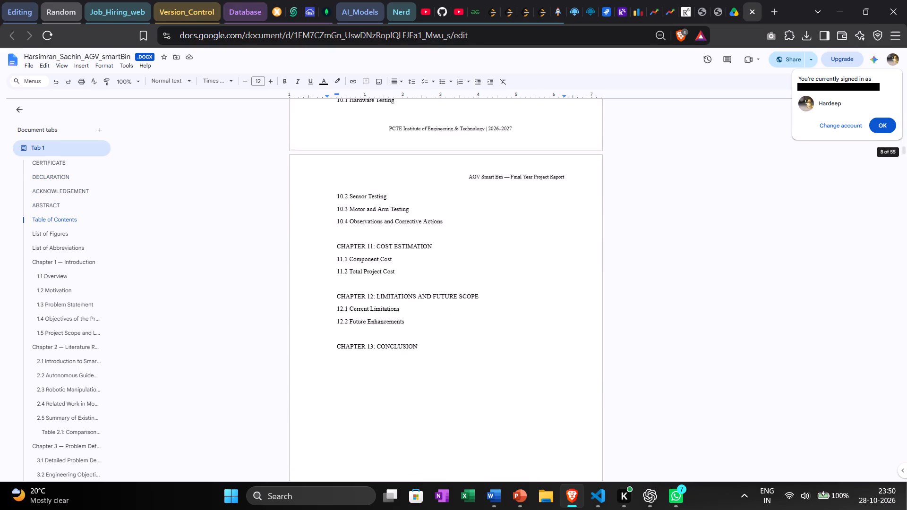
Examine the AGV report through Chapter 4, including its hardware table, component photos and pin mapping, acknowledging the signed-in account notice.
scroll(327, 365, down, 16)
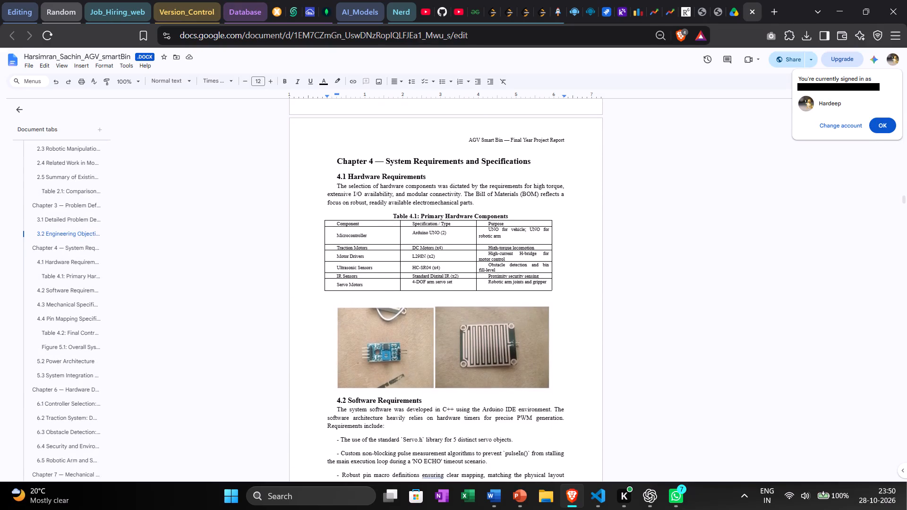
scroll(327, 365, up, 1)
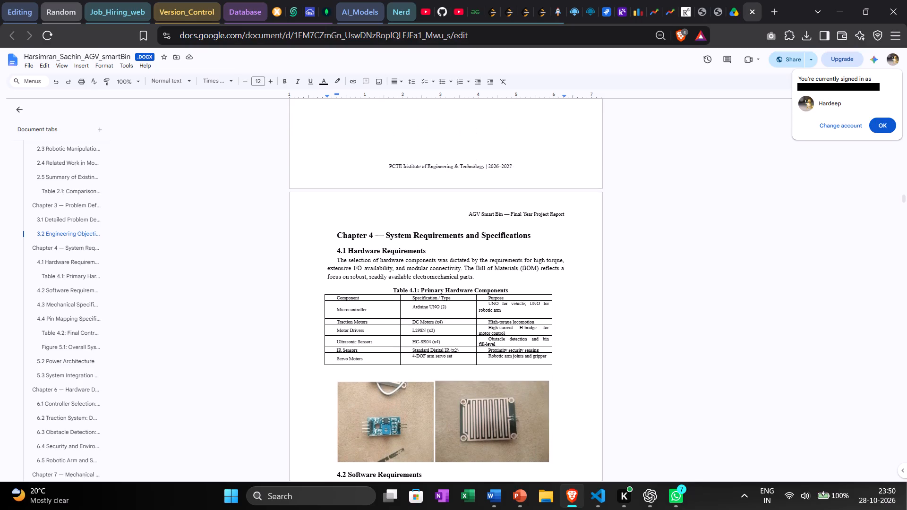
scroll(327, 365, up, 1)
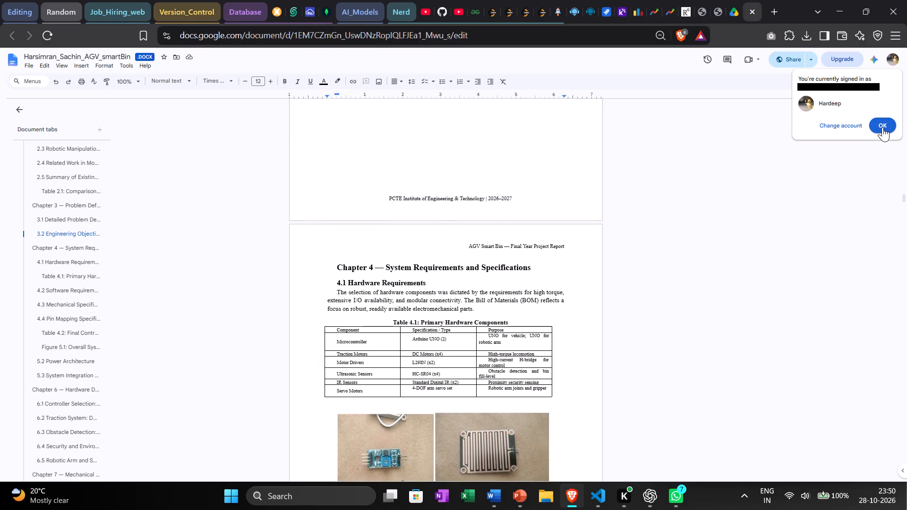
click(882, 127)
scroll(697, 254, down, 1)
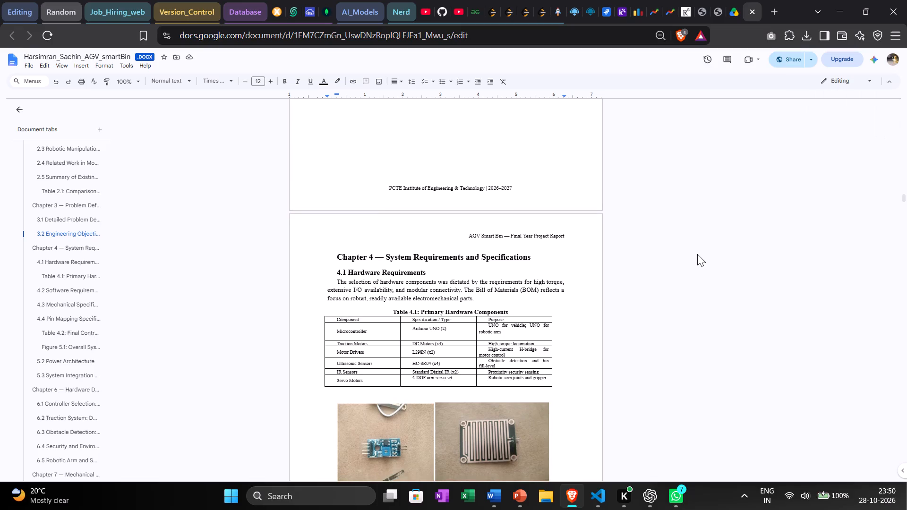
scroll(697, 254, down, 4)
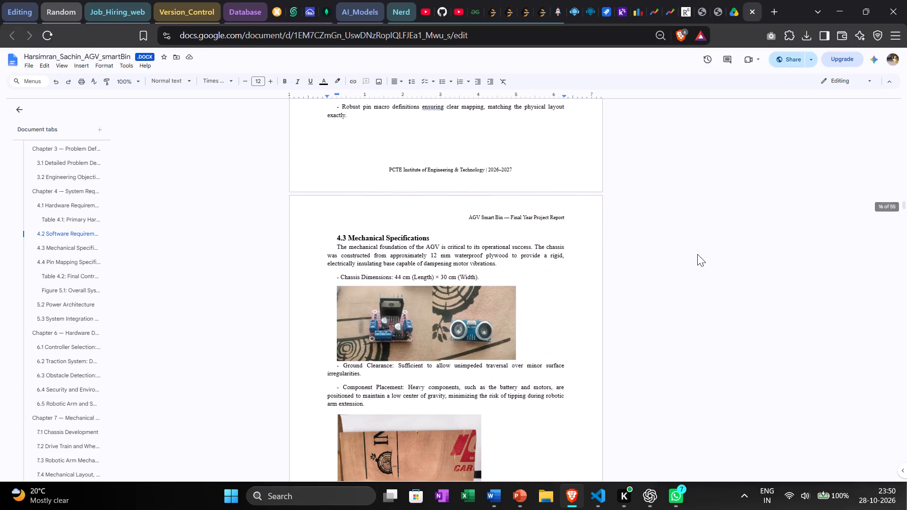
scroll(697, 254, down, 4)
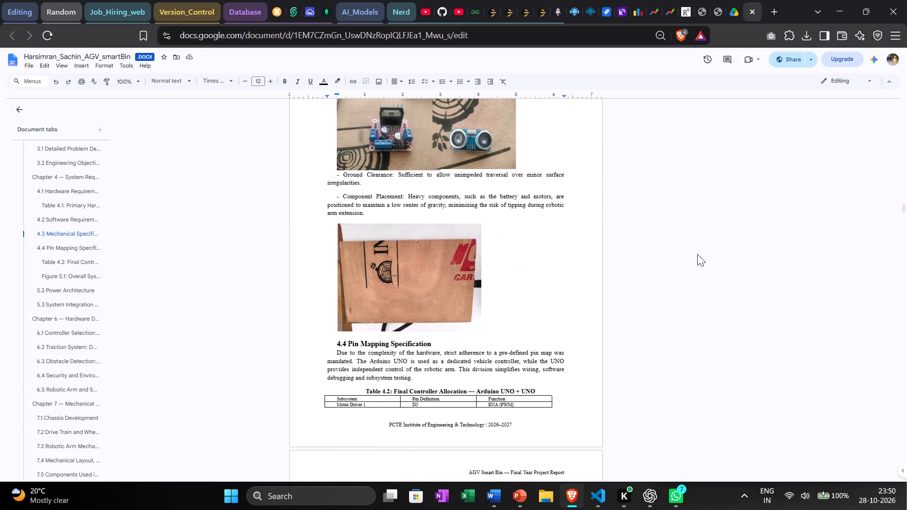
Examine Chapters 5 to 7 of the AGV report, covering system architecture, hardware design and mechanical layout.
scroll(697, 254, down, 9)
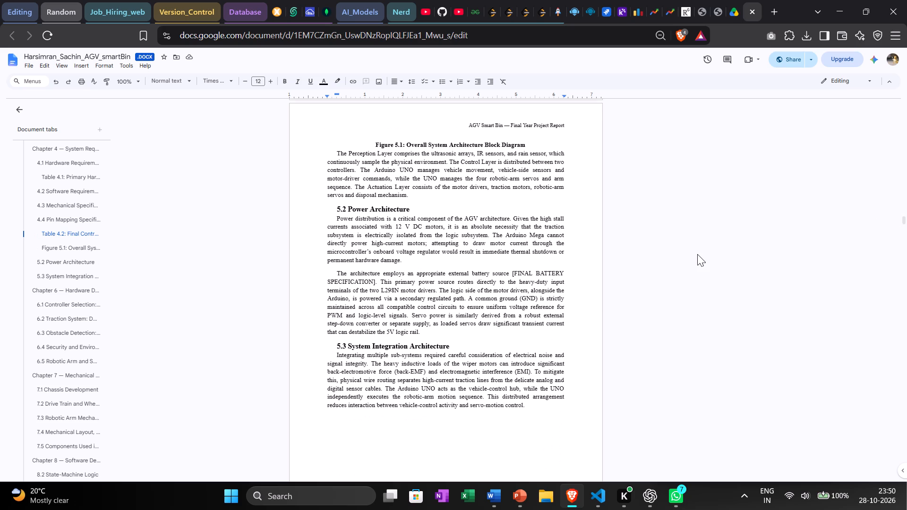
scroll(697, 254, down, 9)
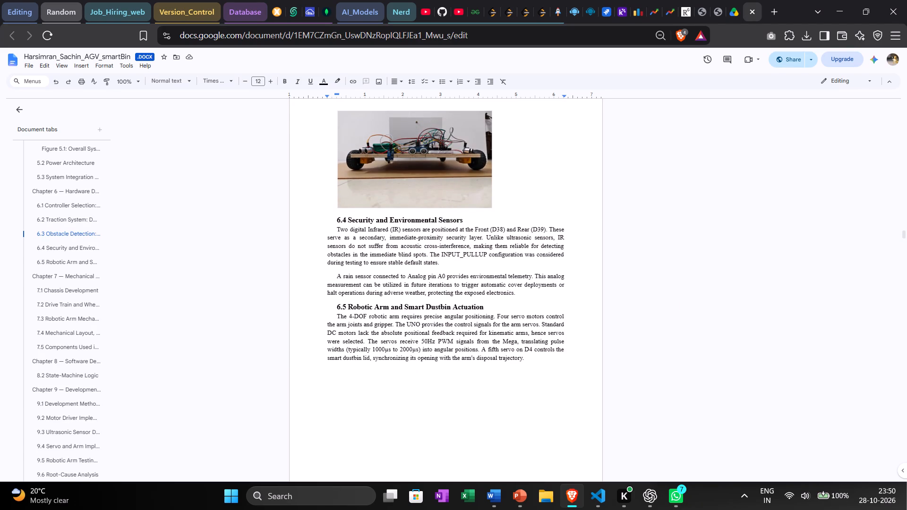
scroll(742, 222, down, 6)
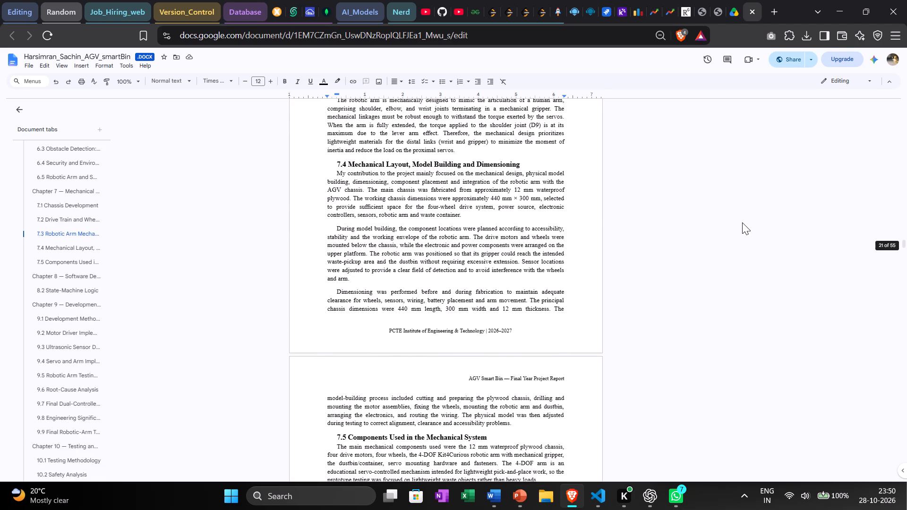
Examine Chapters 8 and 9 of the AGV report, including the state-machine logic, development methodology and vehicle design drawings.
scroll(742, 222, down, 6)
scroll(742, 222, up, 1)
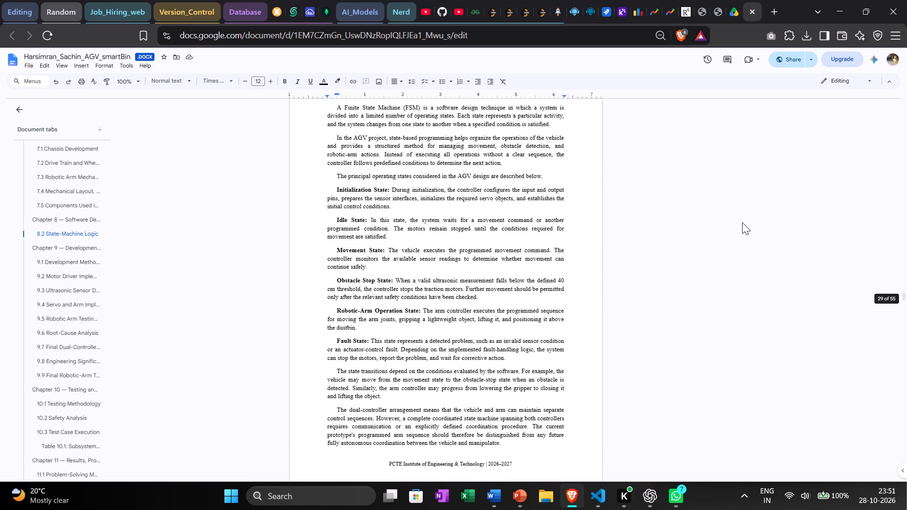
scroll(742, 222, up, 1)
scroll(742, 222, right, 1)
scroll(742, 222, down, 2)
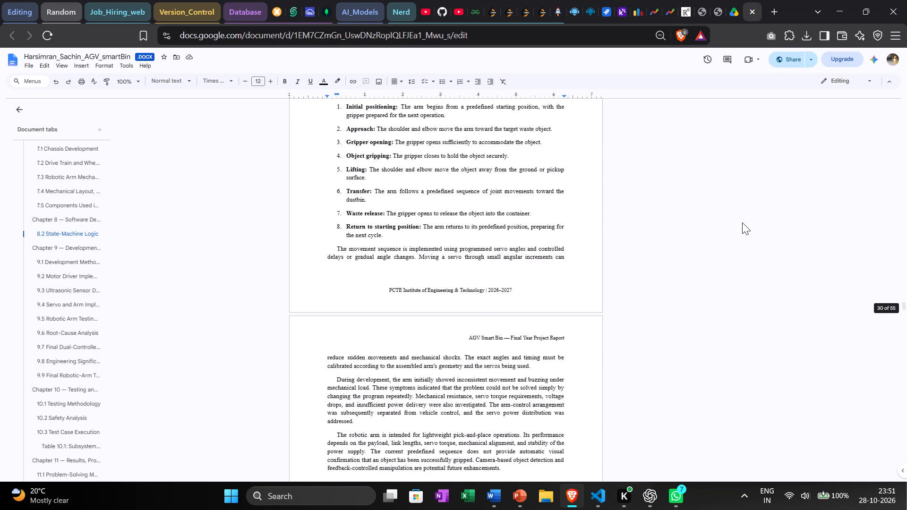
scroll(742, 222, down, 10)
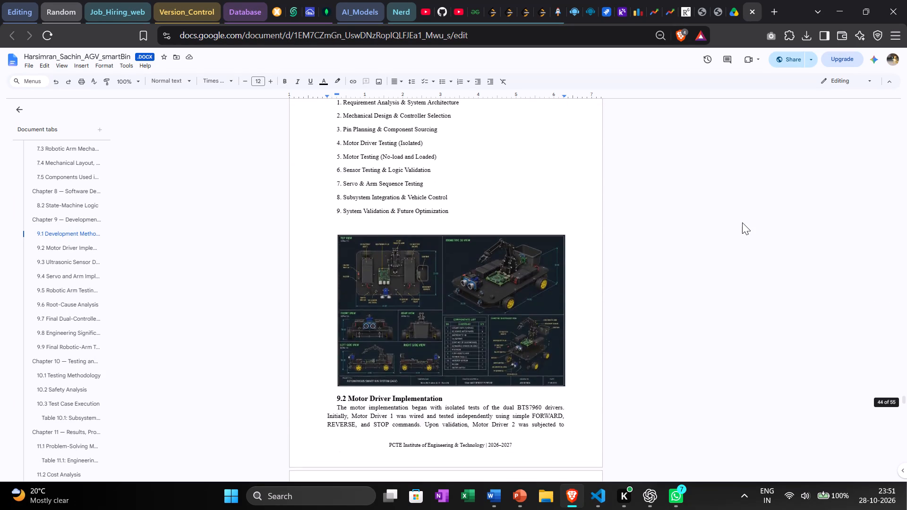
scroll(742, 222, down, 5)
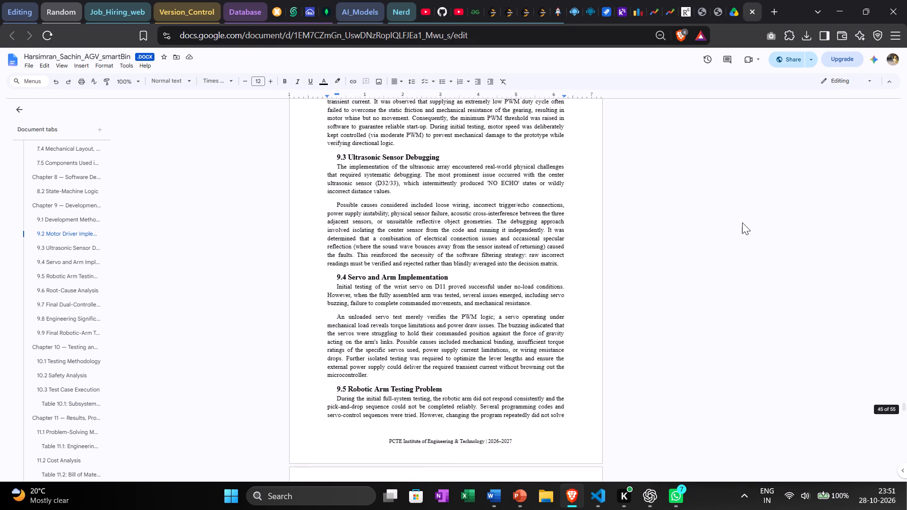
scroll(742, 222, up, 1)
scroll(742, 222, down, 2)
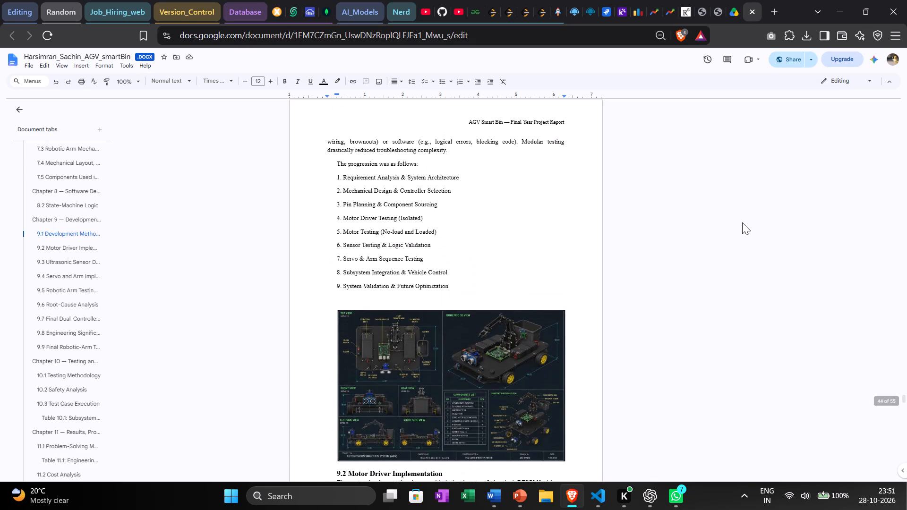
Review the AGV report from Chapter 10's testing to the tables on its last page, and close the document.
scroll(742, 222, down, 7)
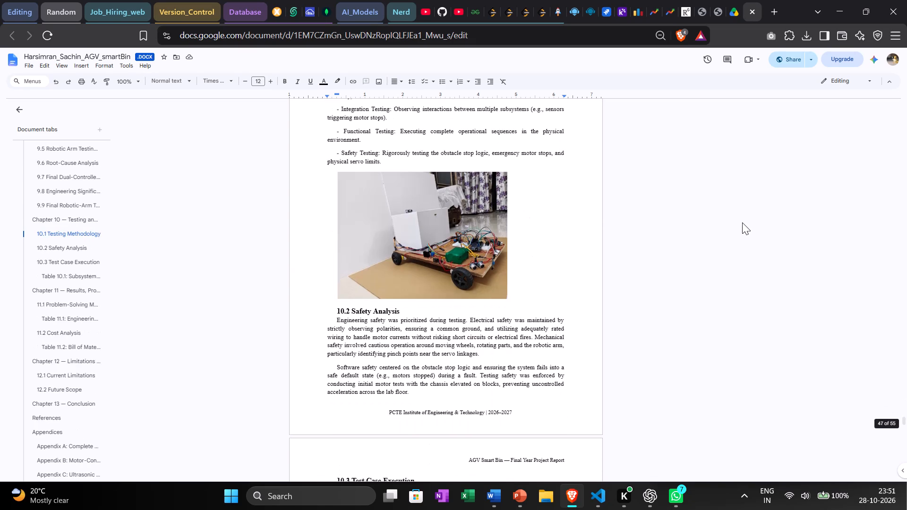
scroll(742, 222, down, 2)
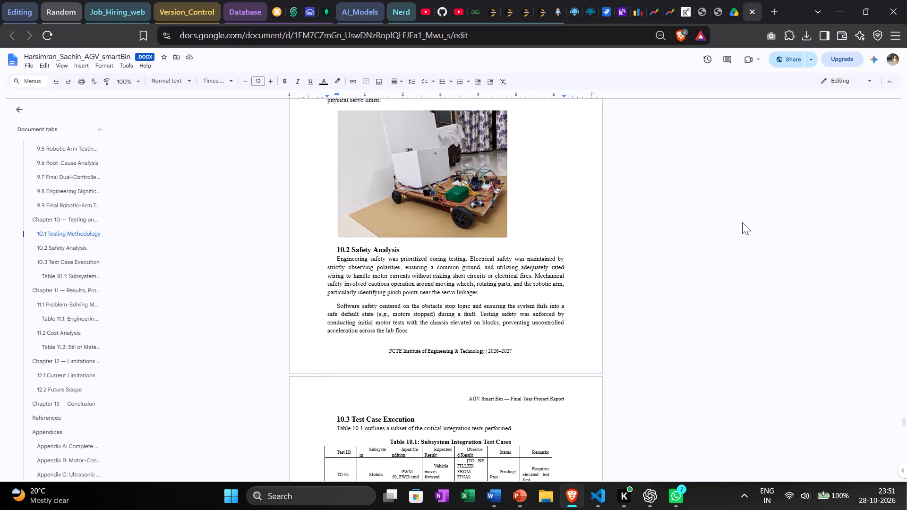
scroll(742, 222, down, 5)
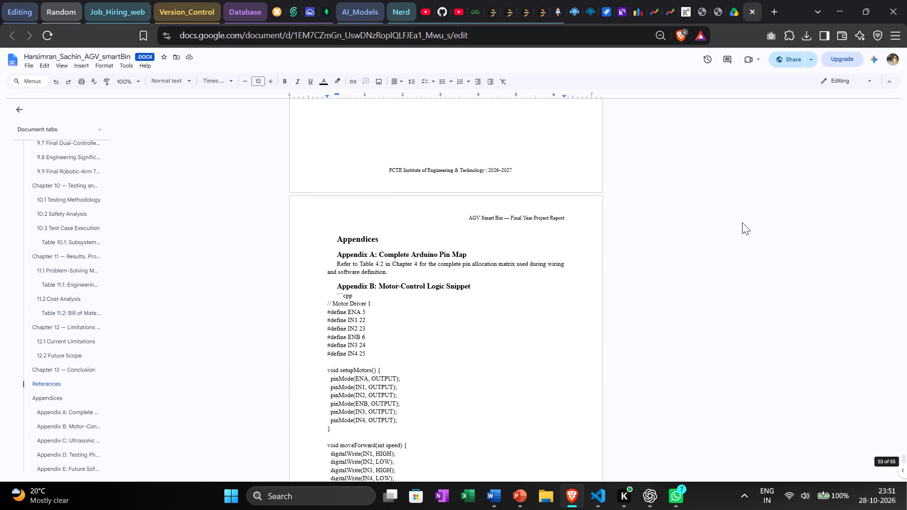
scroll(742, 222, down, 2)
scroll(742, 222, up, 1)
scroll(742, 222, down, 2)
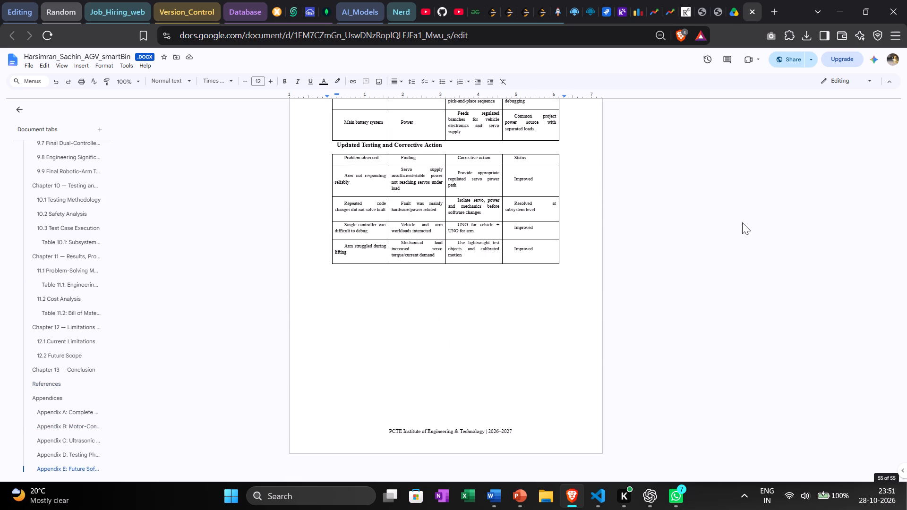
scroll(742, 222, down, 1)
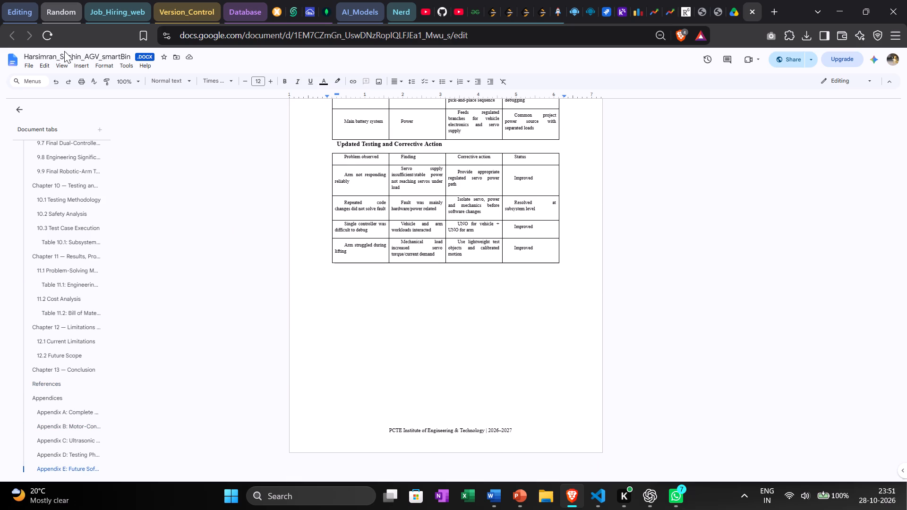
click(16, 109)
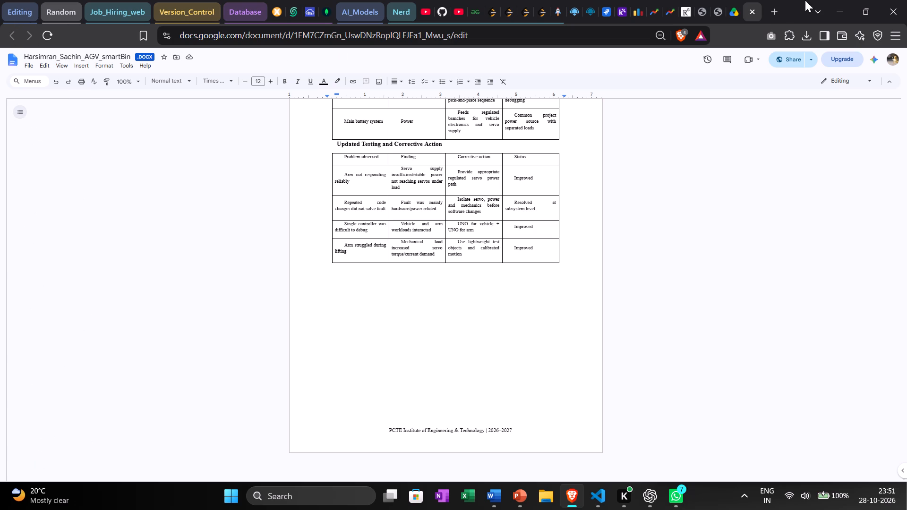
click(748, 11)
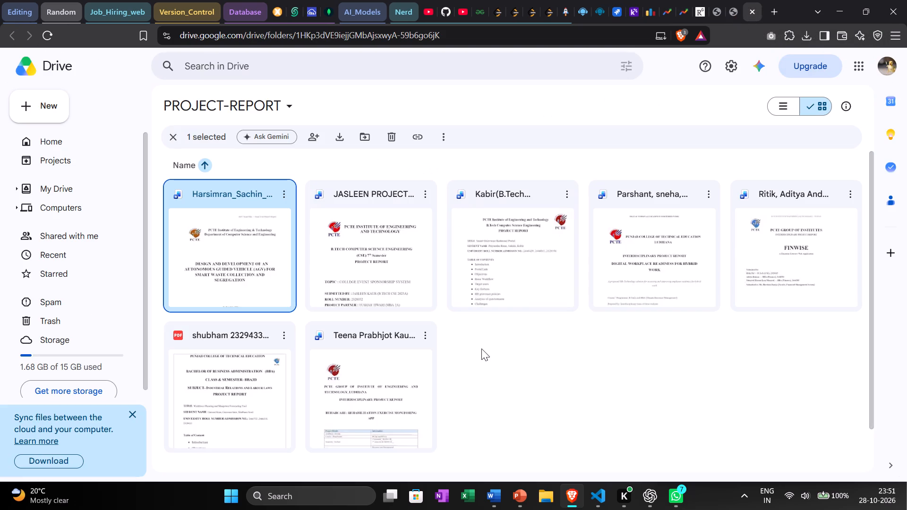
Open the College Event Sponsorship System report, dismiss the signed-in account notice, and skim from the cover page to the Database Design section.
double_click(373, 255)
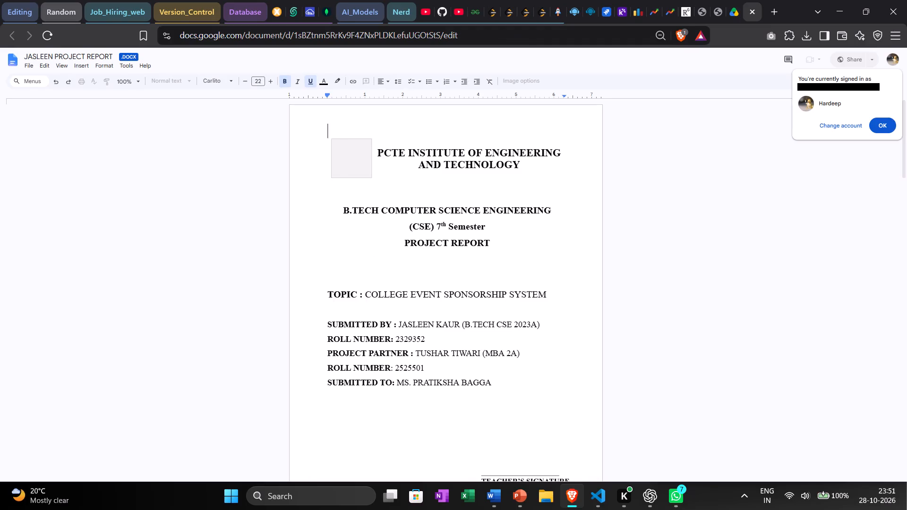
click(881, 125)
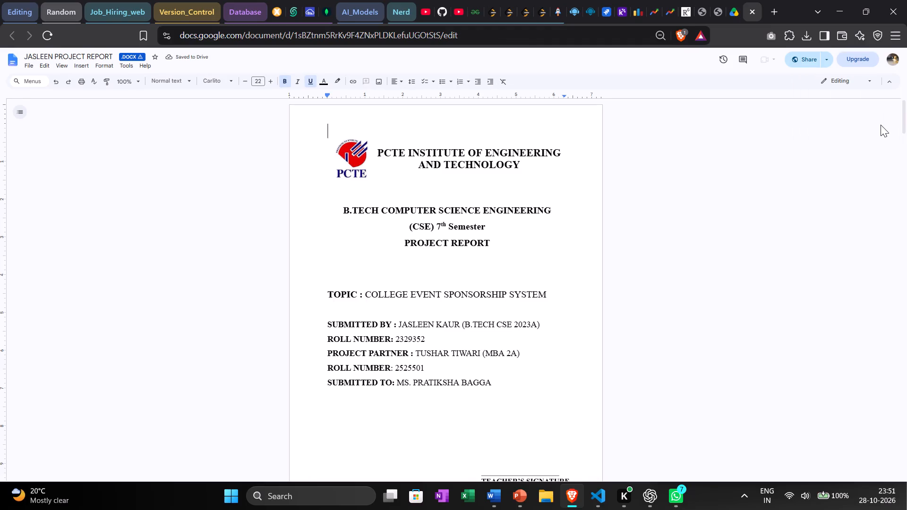
scroll(706, 255, down, 3)
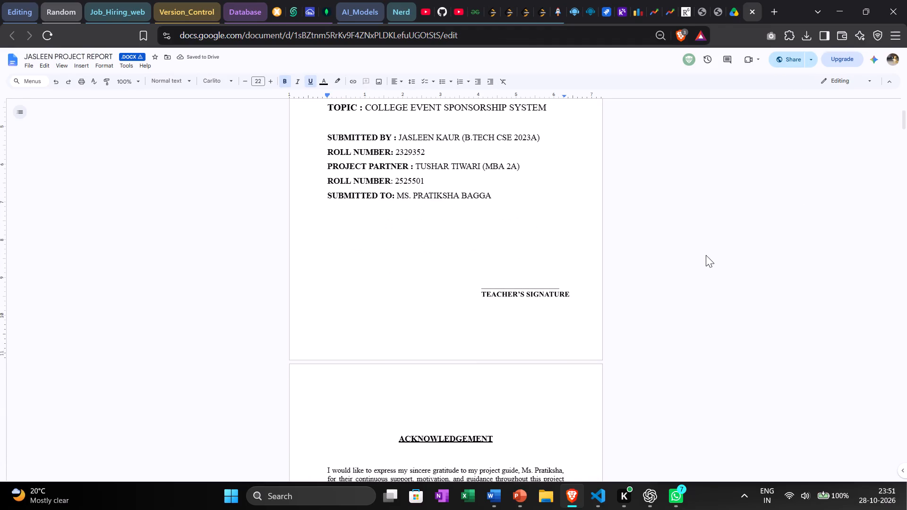
scroll(706, 255, right, 1)
scroll(706, 255, down, 6)
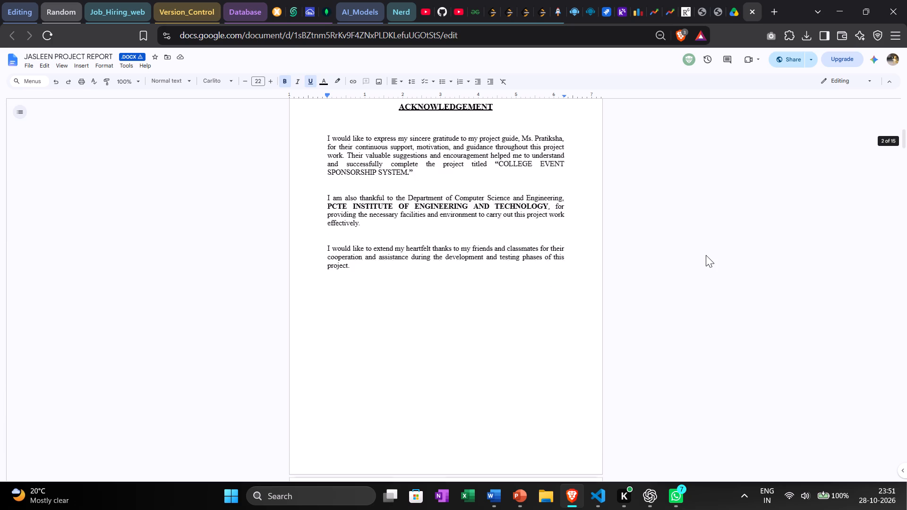
scroll(706, 255, down, 13)
scroll(706, 255, up, 1)
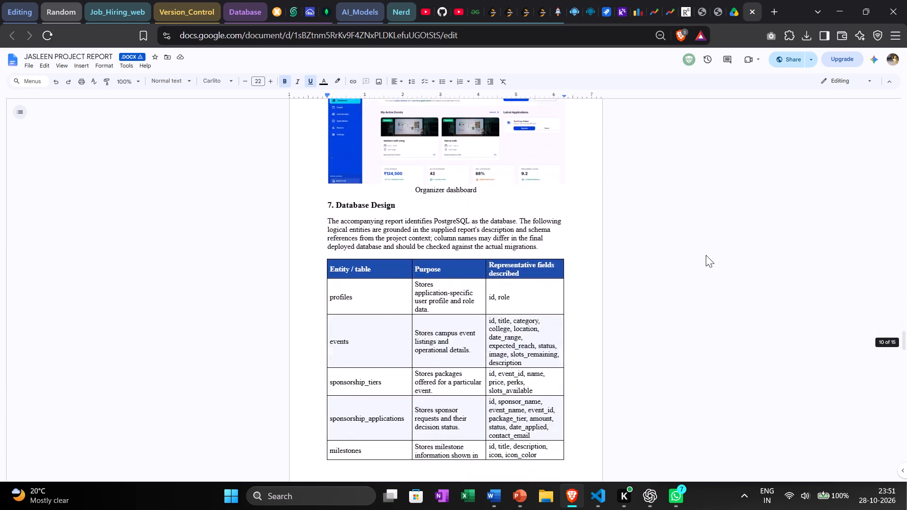
Examine section 6 of the sponsorship report, including the dashboard, sponsorship pipeline and login interface screenshots.
scroll(706, 255, up, 6)
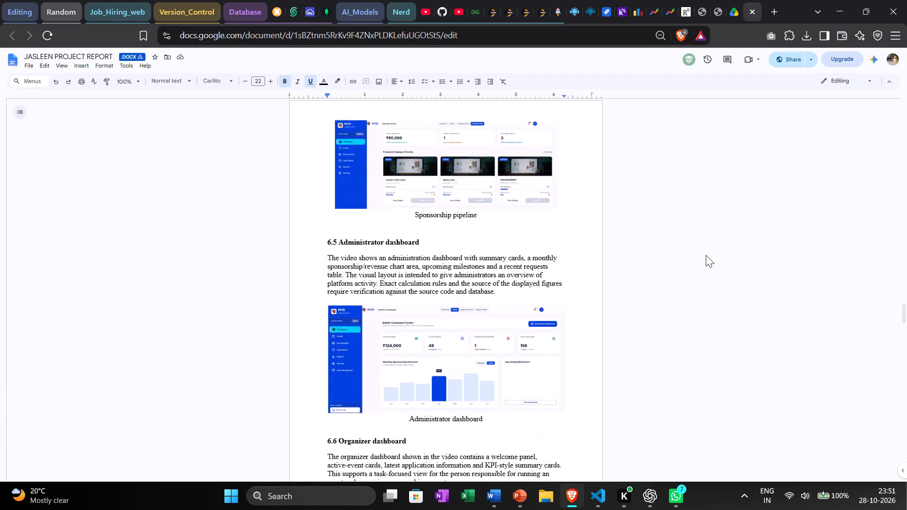
scroll(706, 255, up, 2)
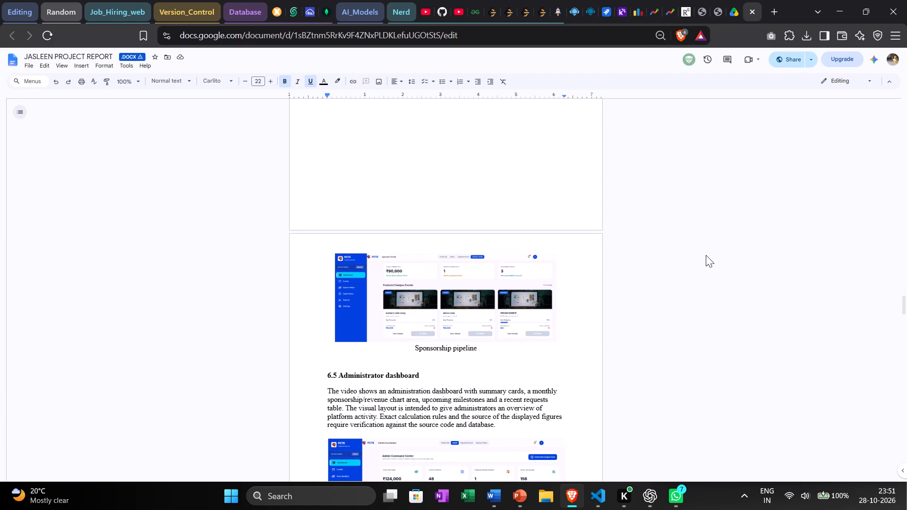
scroll(706, 255, up, 2)
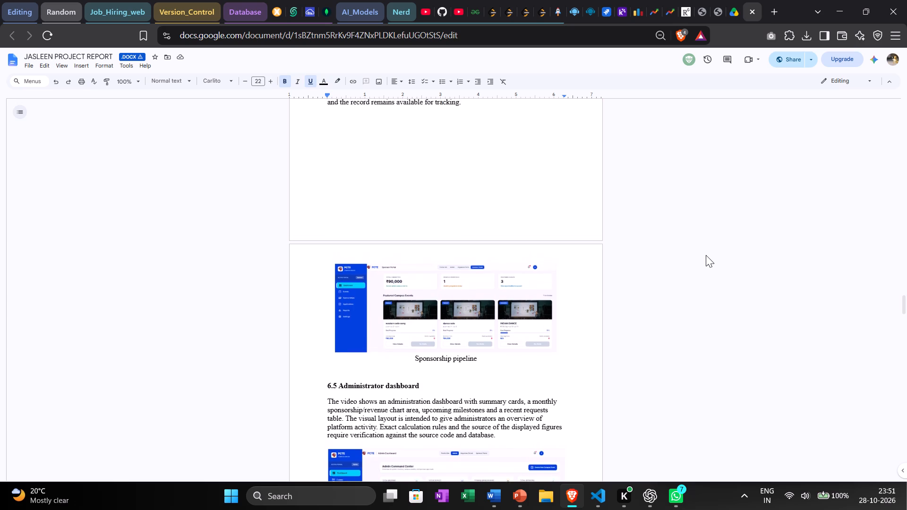
scroll(706, 255, up, 1)
scroll(706, 255, right, 1)
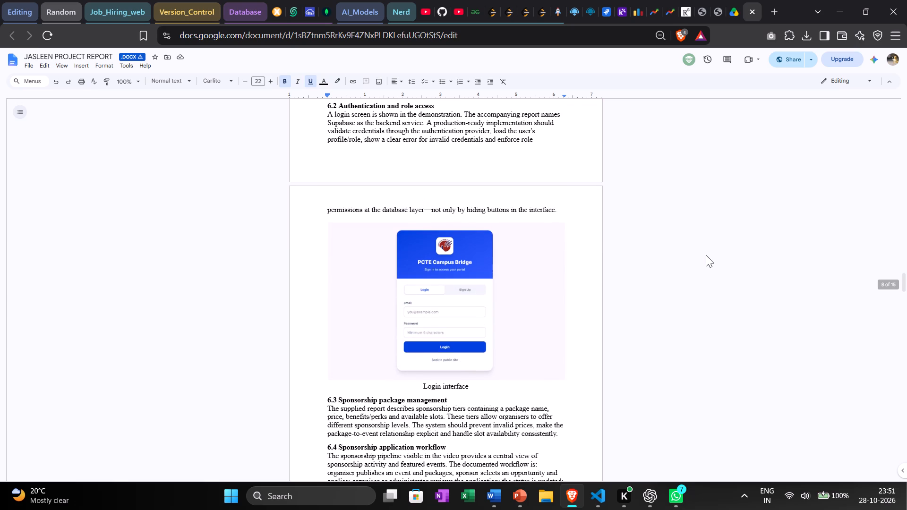
scroll(706, 255, right, 1)
Review the sponsorship report from Testing and Quality Assurance to the Conclusion, return to its cover page, and close the document.
scroll(706, 255, down, 6)
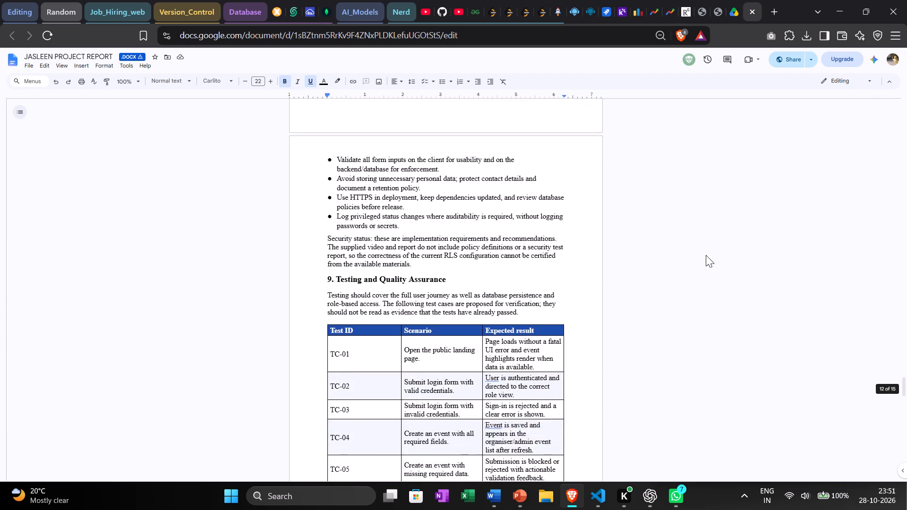
scroll(706, 255, down, 8)
scroll(706, 255, up, 2)
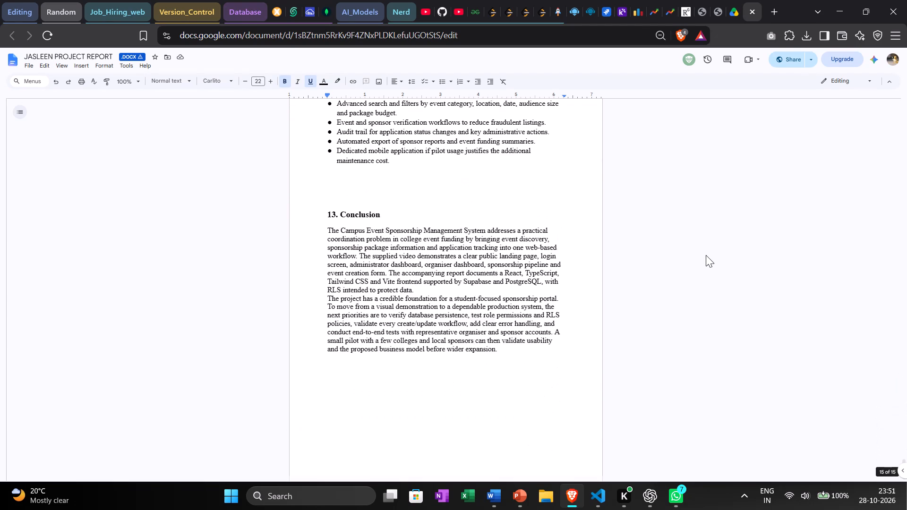
scroll(706, 255, up, 6)
scroll(706, 255, up, 20)
scroll(706, 255, up, 3)
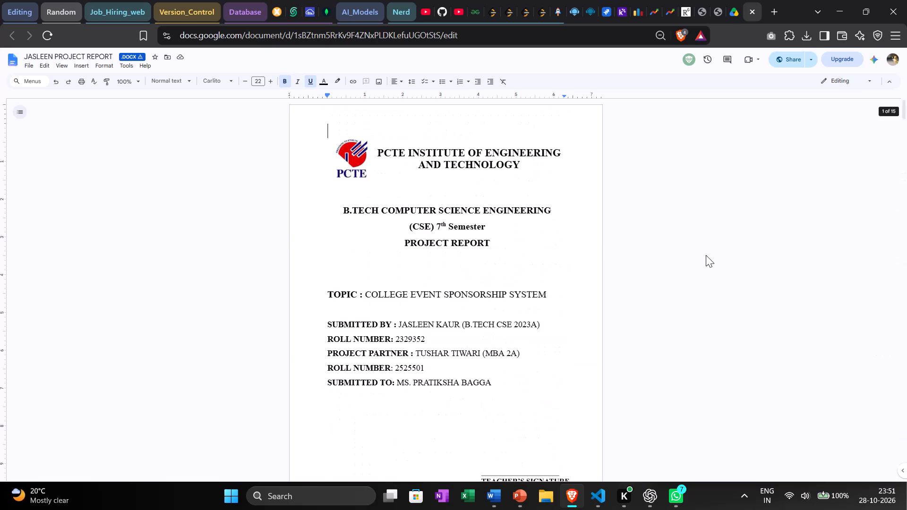
scroll(706, 255, up, 8)
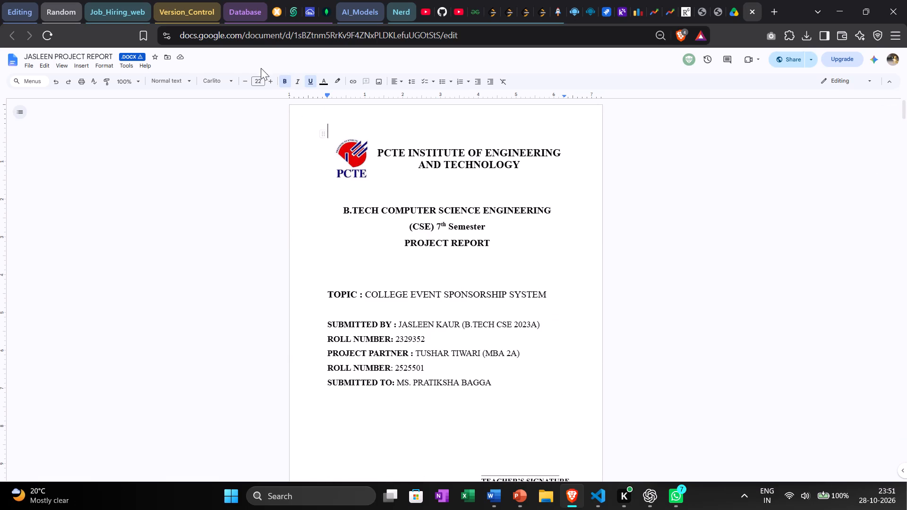
click(753, 10)
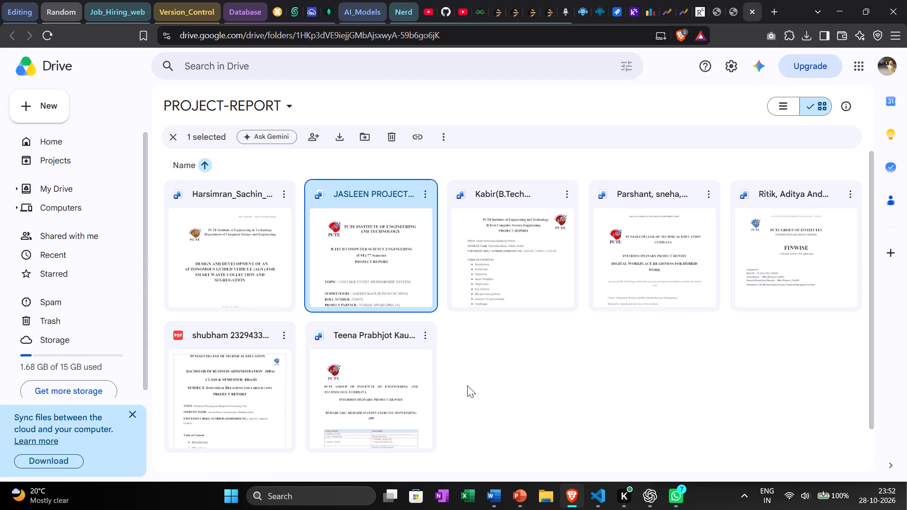
Open the RehabCare rehabilitation exercise monitoring report, dismiss the account notice, review it from project details to References, and close it.
double_click(374, 380)
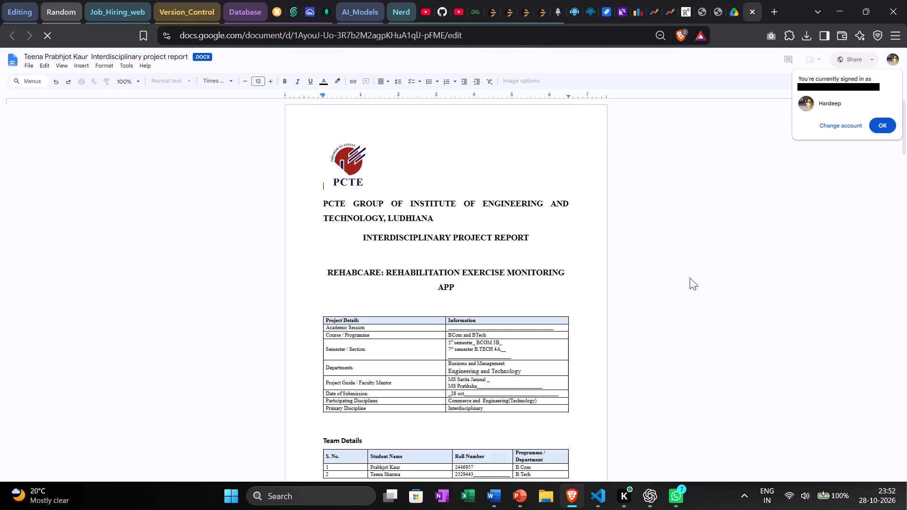
scroll(690, 278, down, 1)
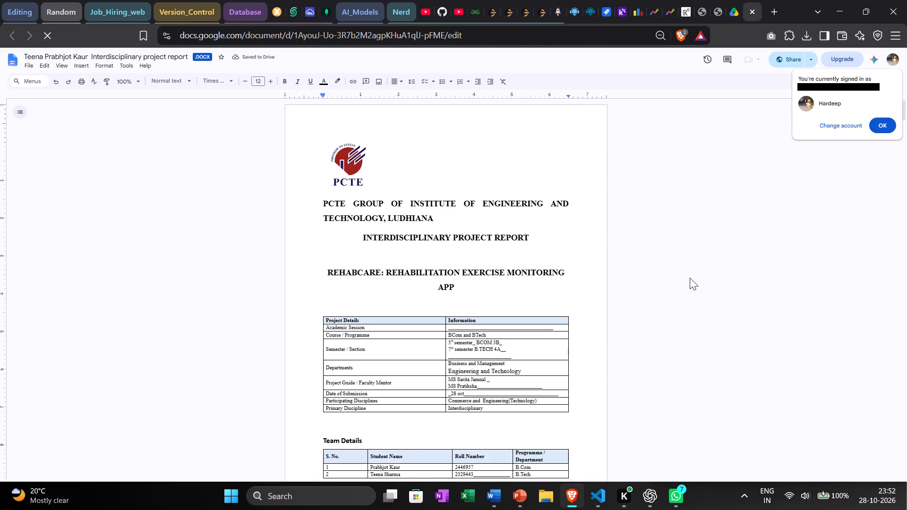
scroll(690, 278, down, 2)
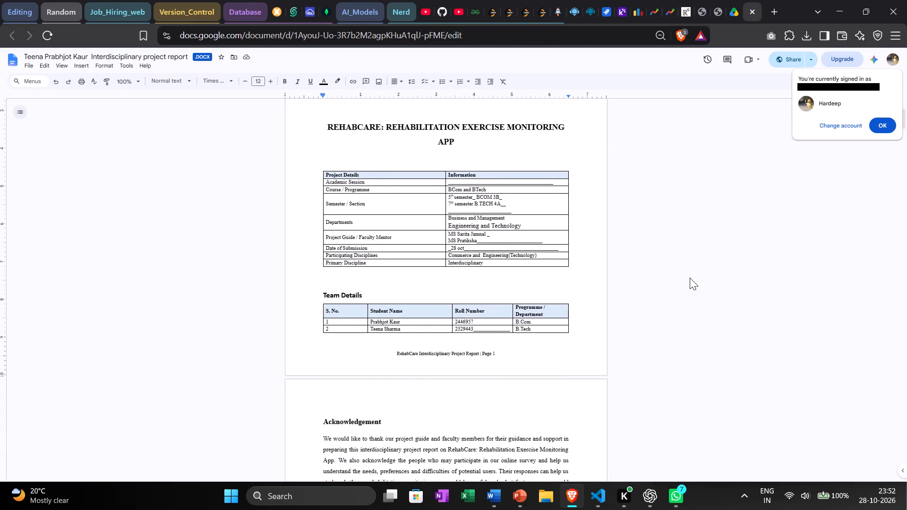
scroll(690, 278, down, 1)
click(882, 124)
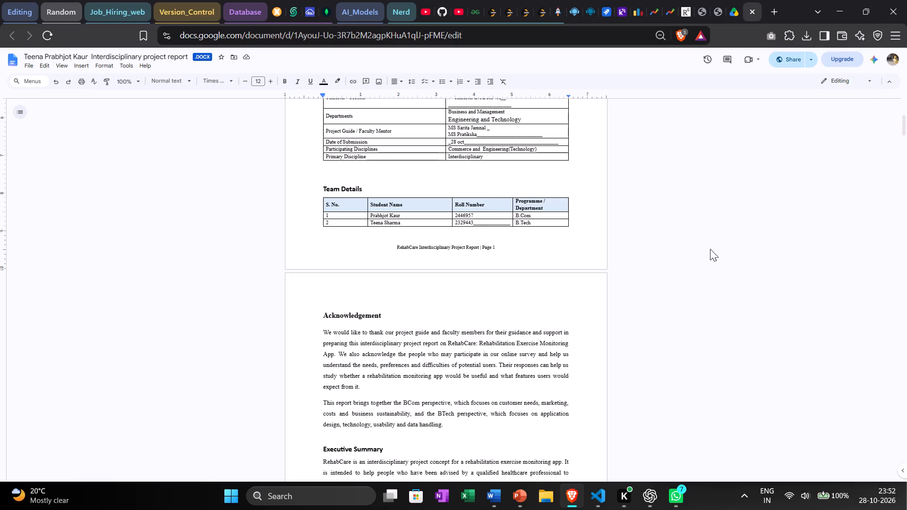
scroll(674, 272, down, 5)
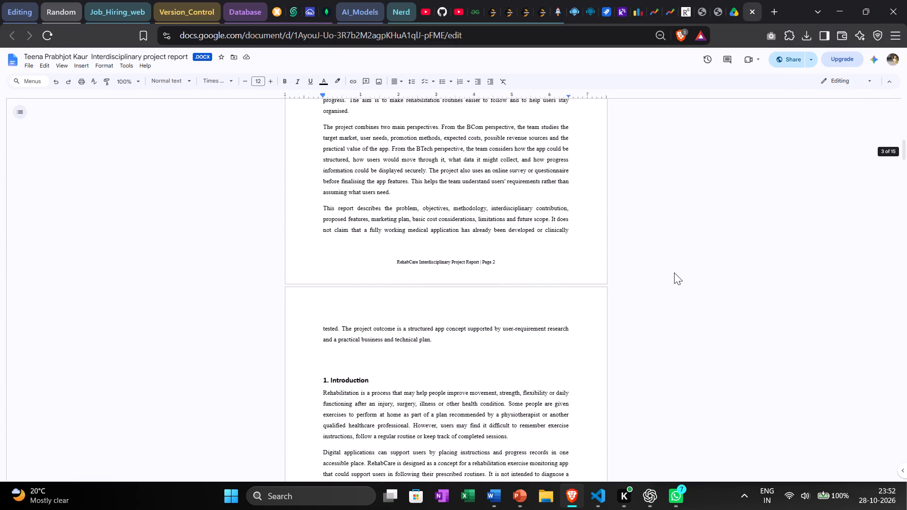
scroll(674, 272, down, 18)
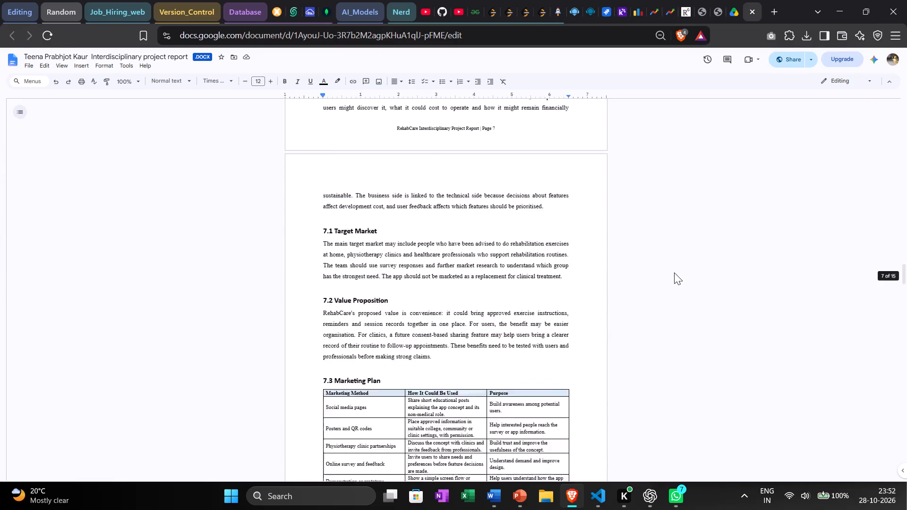
scroll(674, 272, down, 10)
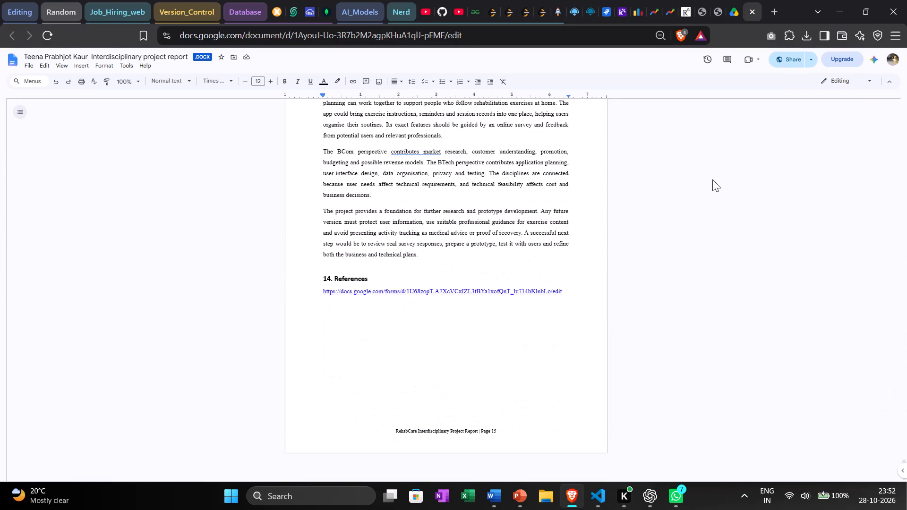
click(752, 12)
Open the Smart Grievance Redressal Portal report, dismiss the account notice, and examine it from the table of contents through the system documentation guidelines.
double_click(514, 246)
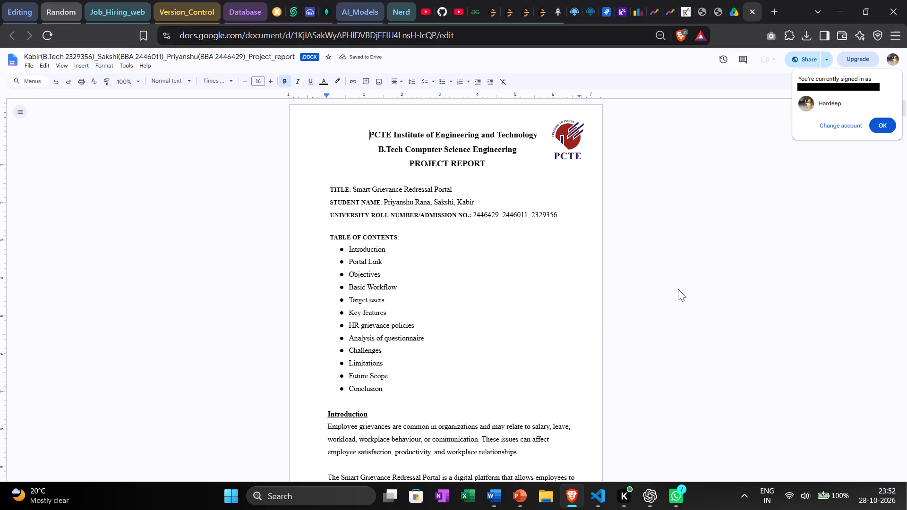
scroll(678, 289, down, 2)
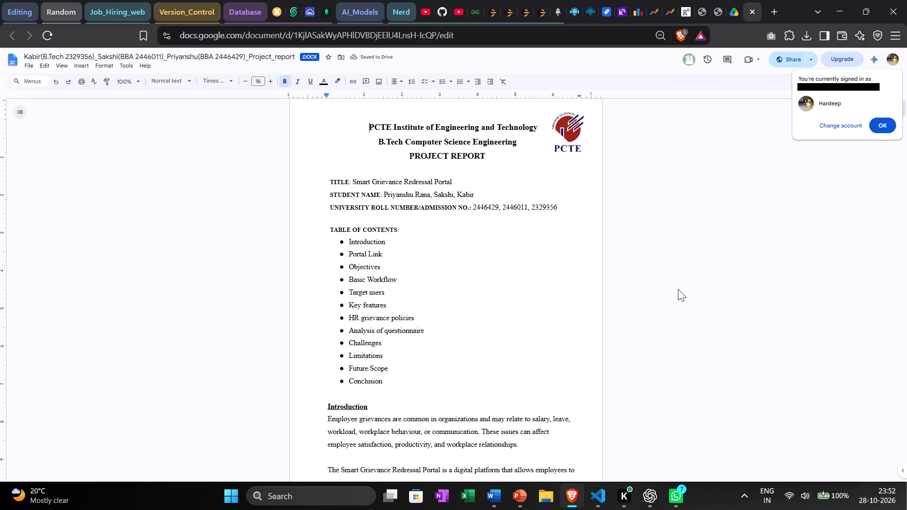
scroll(678, 289, down, 2)
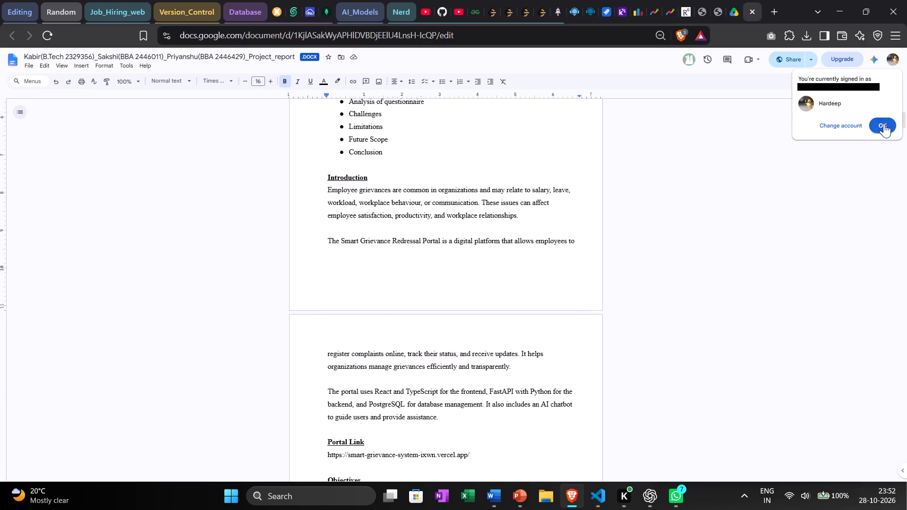
click(884, 123)
scroll(662, 268, down, 4)
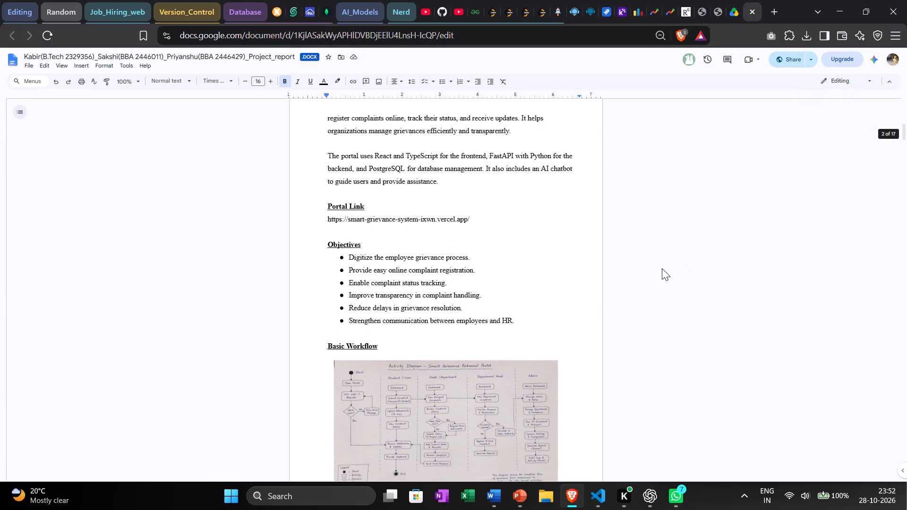
scroll(662, 268, down, 2)
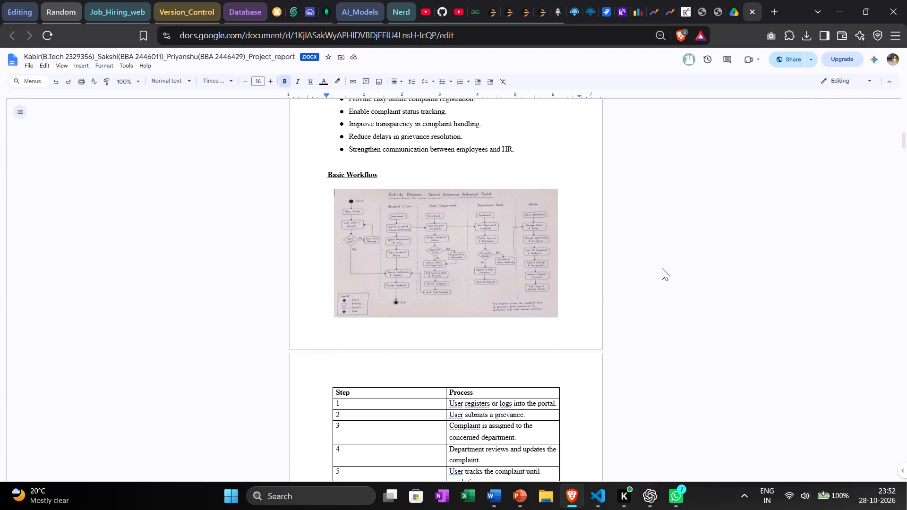
scroll(662, 268, down, 3)
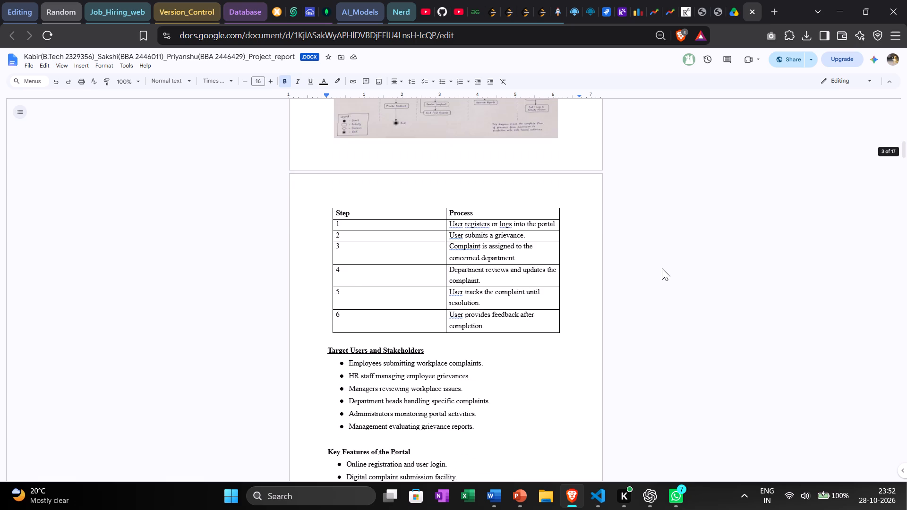
scroll(662, 268, down, 4)
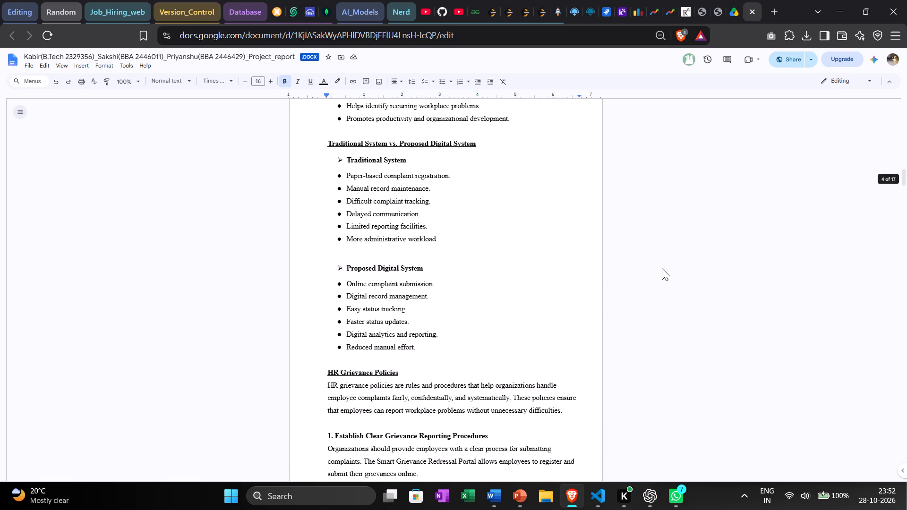
scroll(662, 268, down, 15)
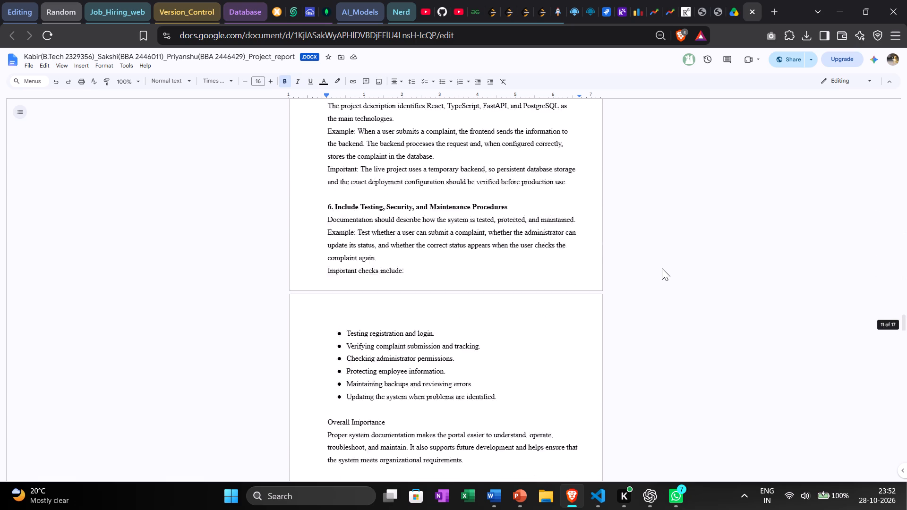
Skim the rest of the grievance portal report, including Challenges, Limitations and Risks, Future Scope and Conclusion.
scroll(662, 268, down, 5)
scroll(662, 268, up, 11)
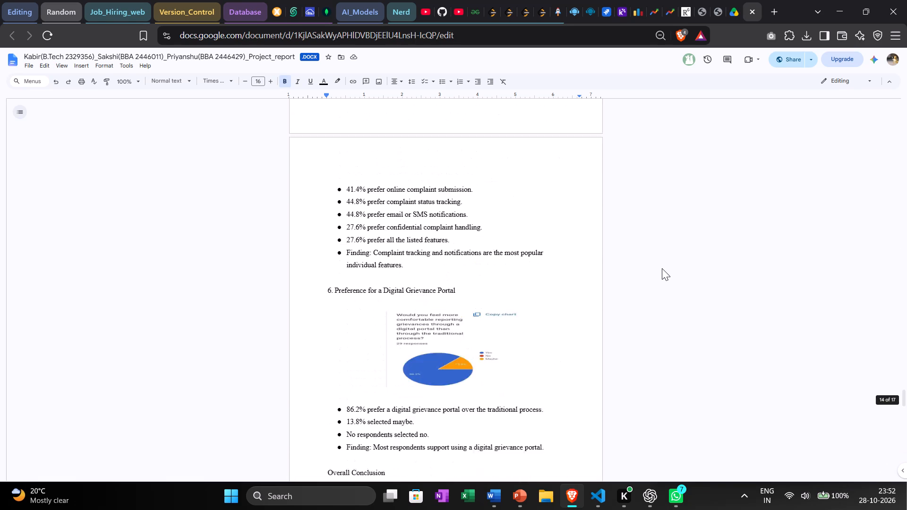
scroll(662, 268, down, 1)
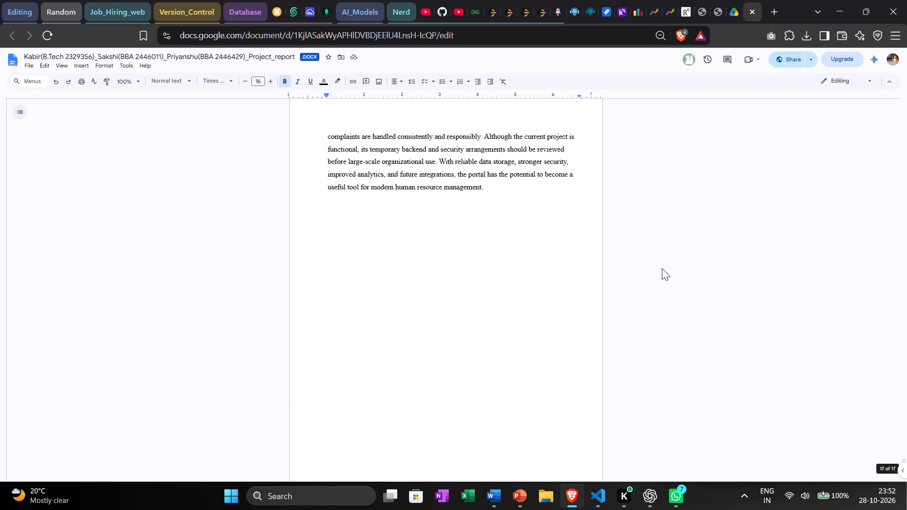
scroll(662, 268, down, 4)
scroll(662, 268, up, 9)
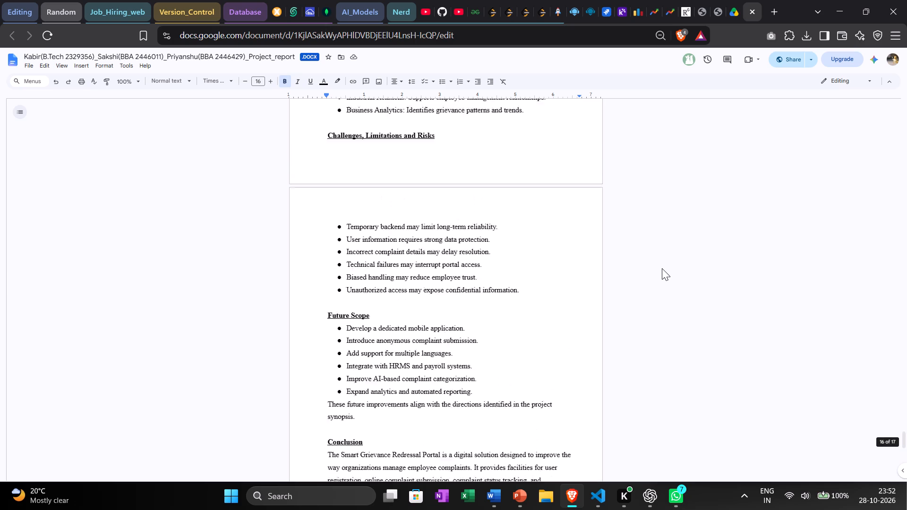
Examine the report's survey charts and findings, from Preference for a Digital Grievance Portal back to Expected Response Time, and close the document.
scroll(662, 268, up, 5)
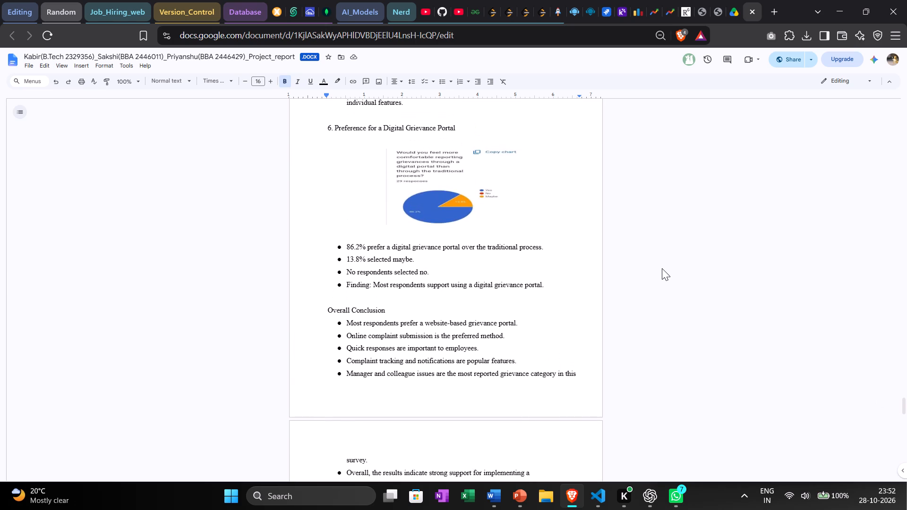
scroll(662, 268, up, 3)
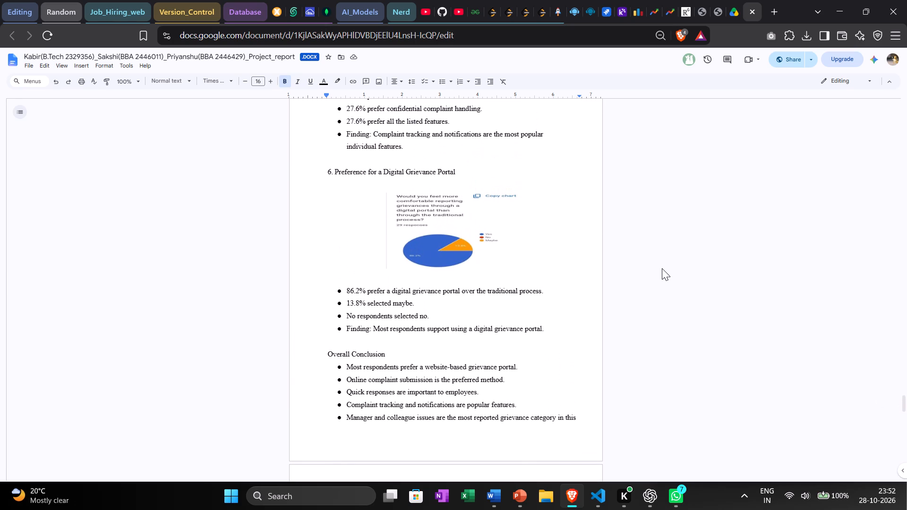
scroll(662, 268, up, 3)
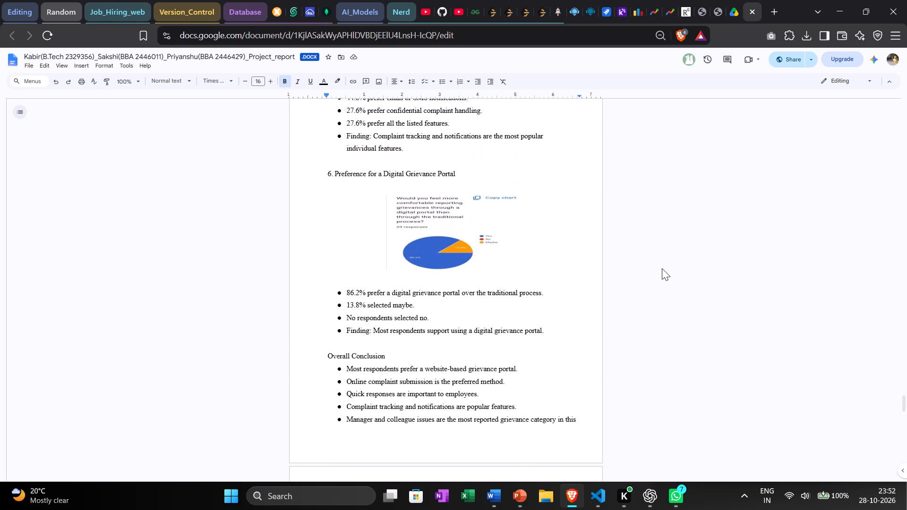
scroll(662, 268, up, 4)
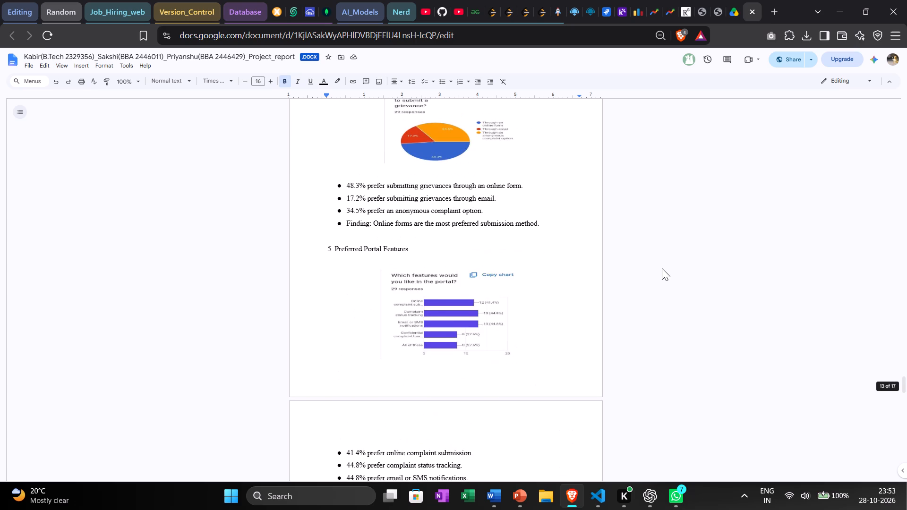
scroll(662, 268, up, 3)
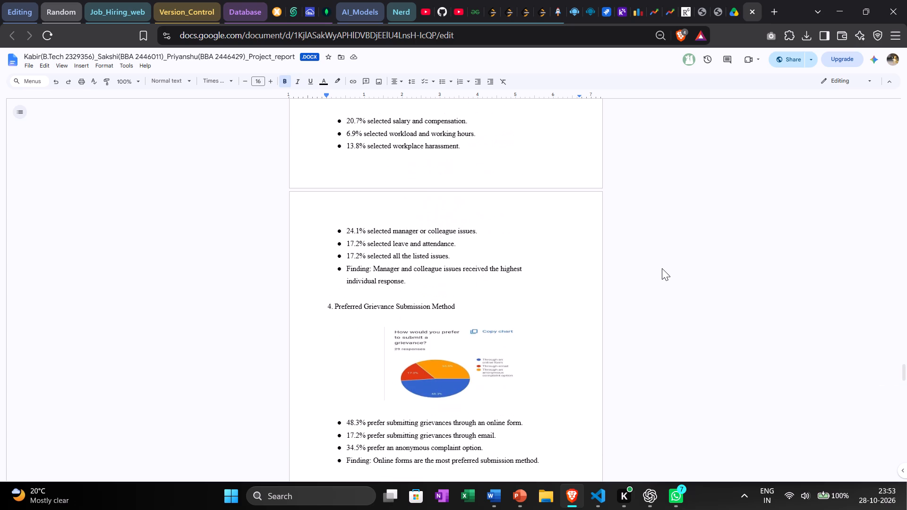
scroll(662, 268, up, 5)
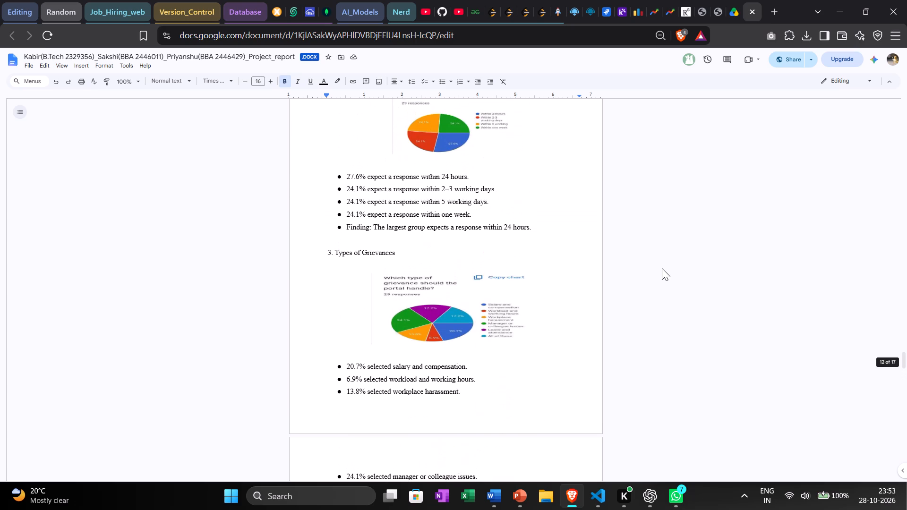
scroll(662, 268, up, 3)
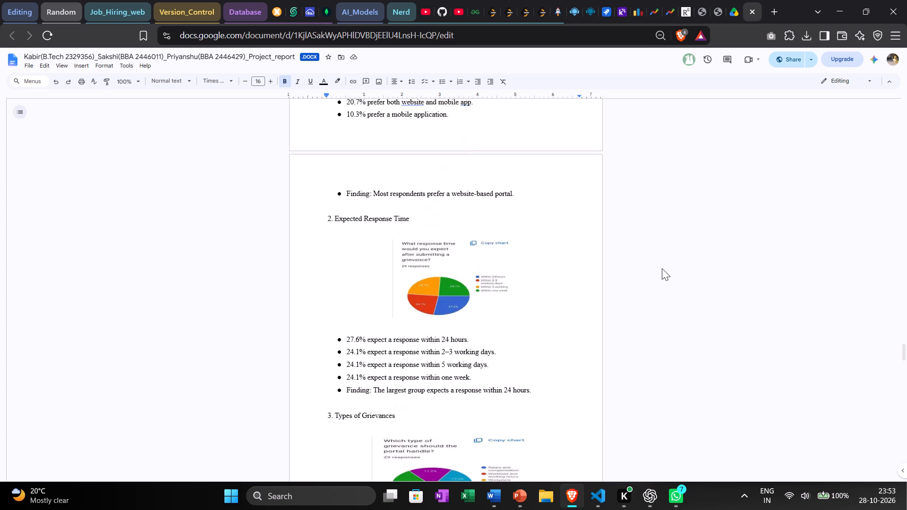
scroll(662, 268, up, 2)
click(756, 9)
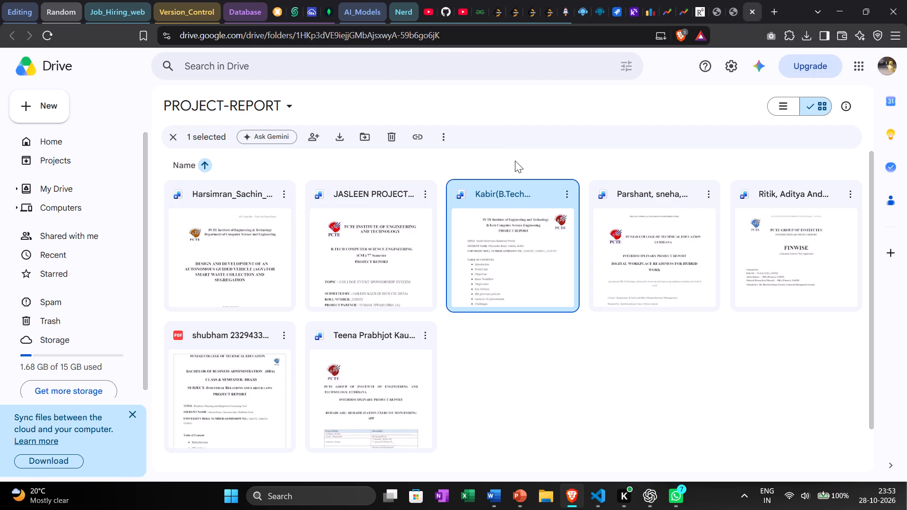
Switch to the locally hosted Wellbeing HR portal, name the new project Event planner and set its start date to 29-10-2026.
click(246, 11)
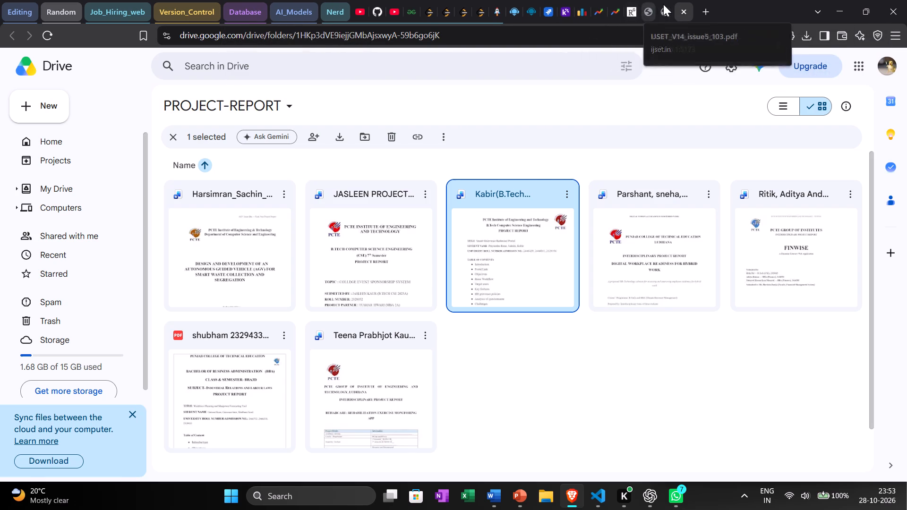
click(666, 10)
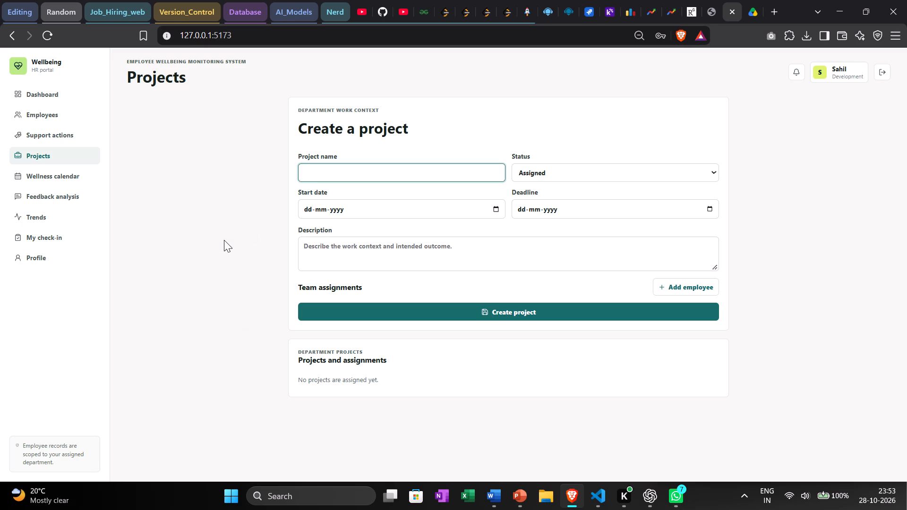
text(Event planner)
click(498, 210)
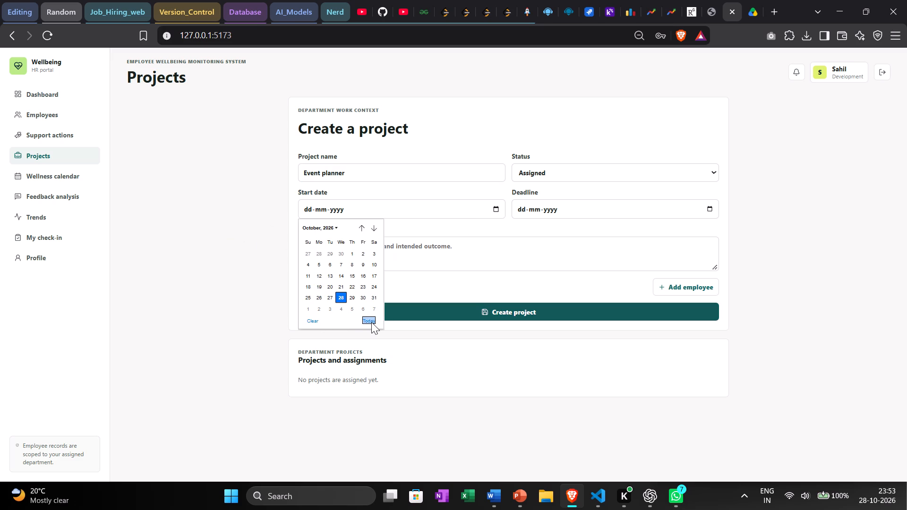
click(352, 299)
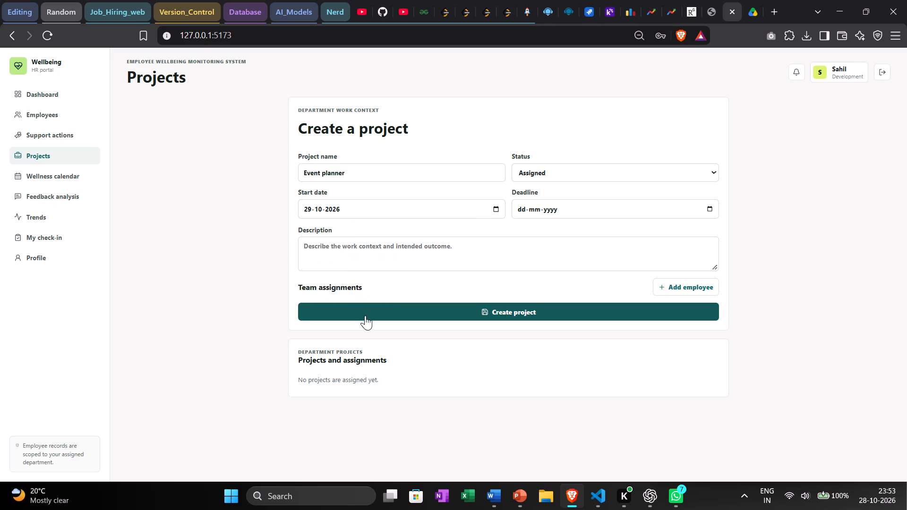
Set the new project's deadline to 20-11-2026.
click(711, 207)
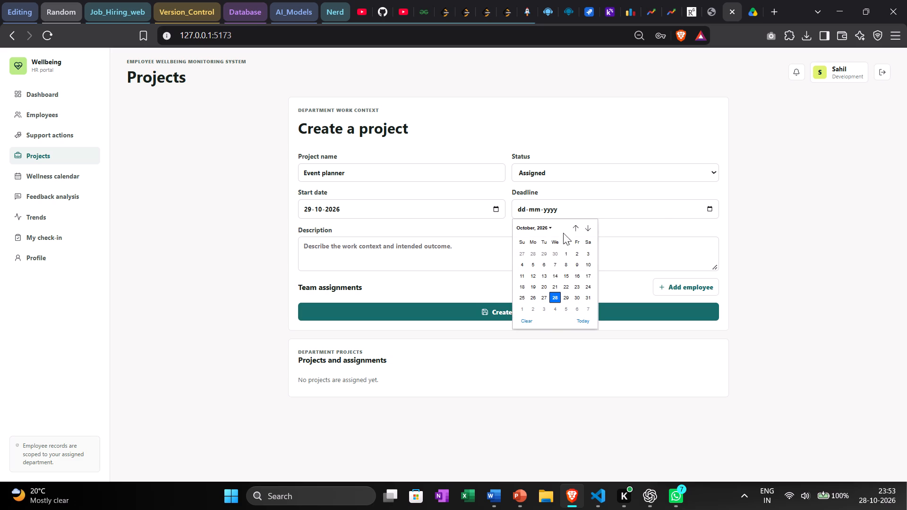
click(545, 226)
click(545, 226)
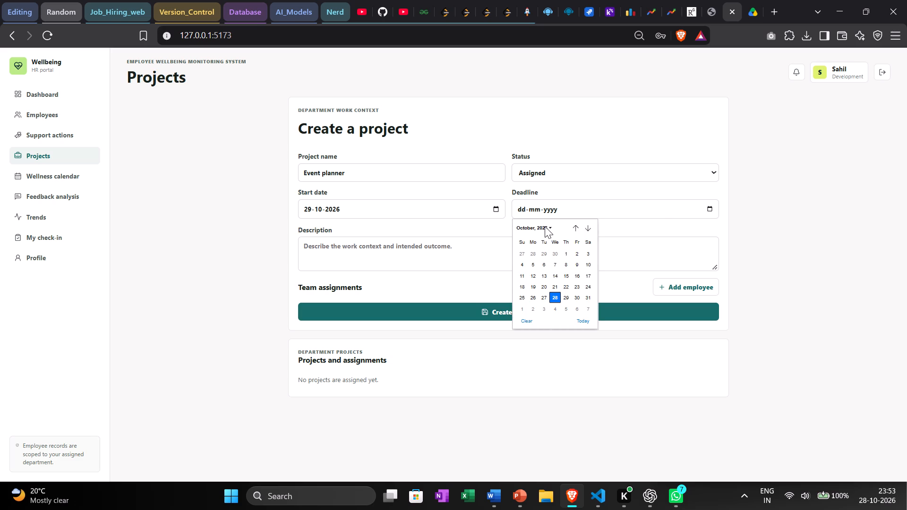
click(545, 226)
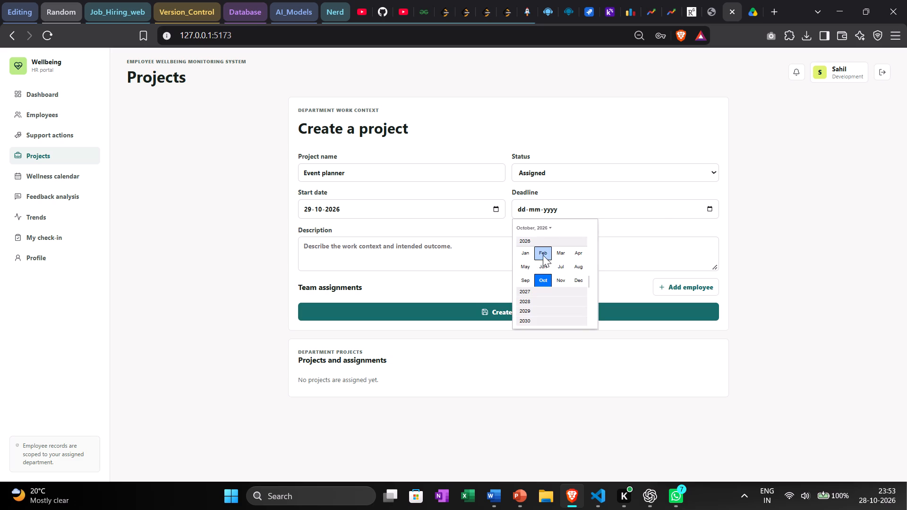
click(557, 282)
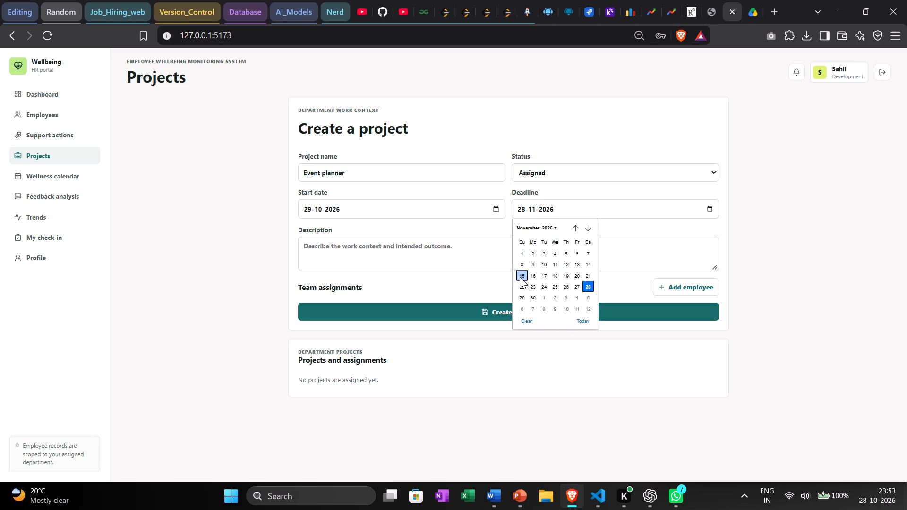
click(575, 276)
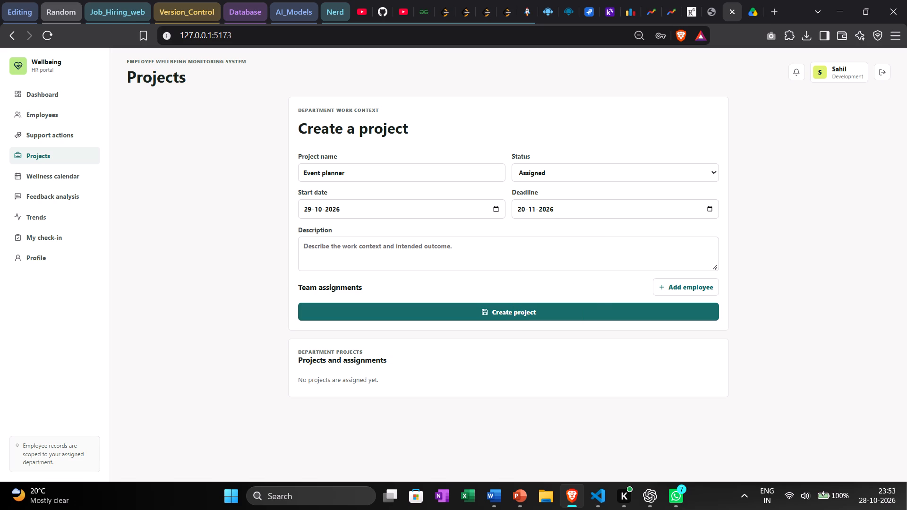
Enter Event planner as the opening words of the project's description.
click(454, 252)
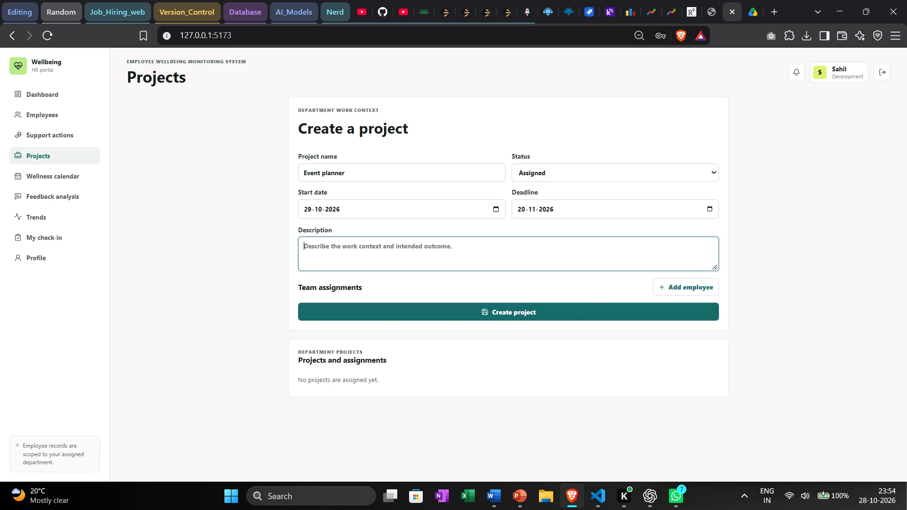
text(Event planner)
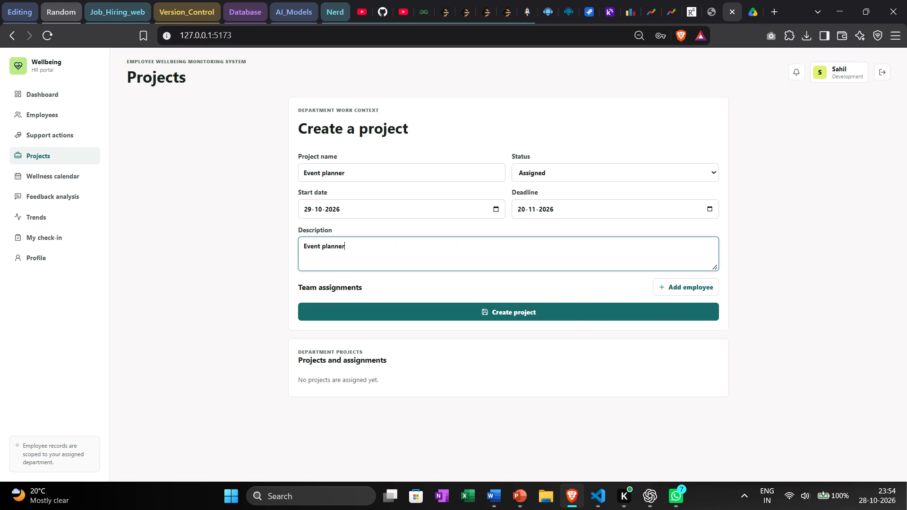
key(space)
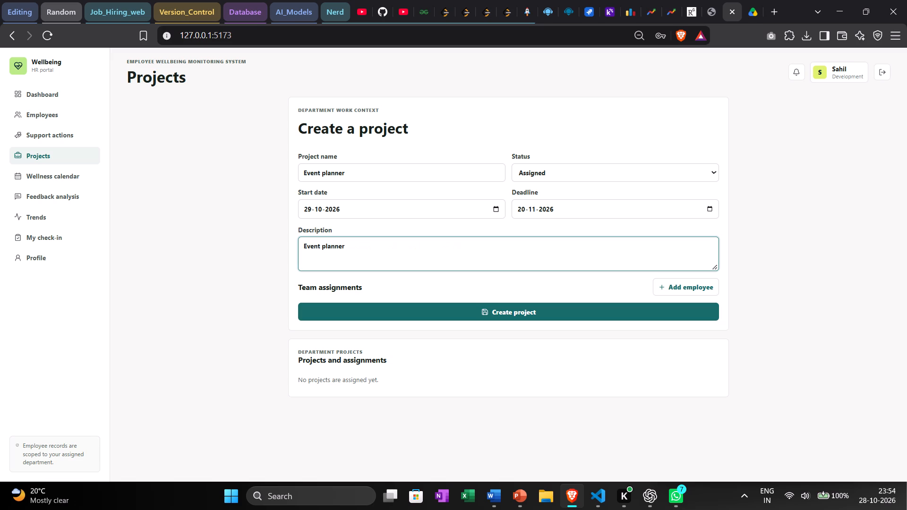